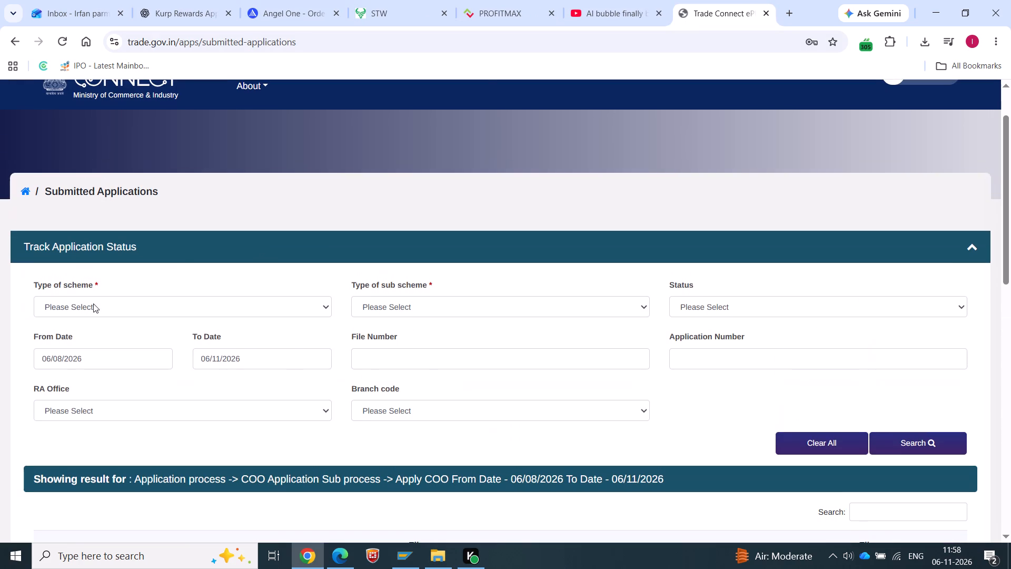
Search the submitted applications for scheme COO, sub scheme Apply COO, with status Approved.
left_click(93, 303)
left_click(75, 344)
left_click(473, 313)
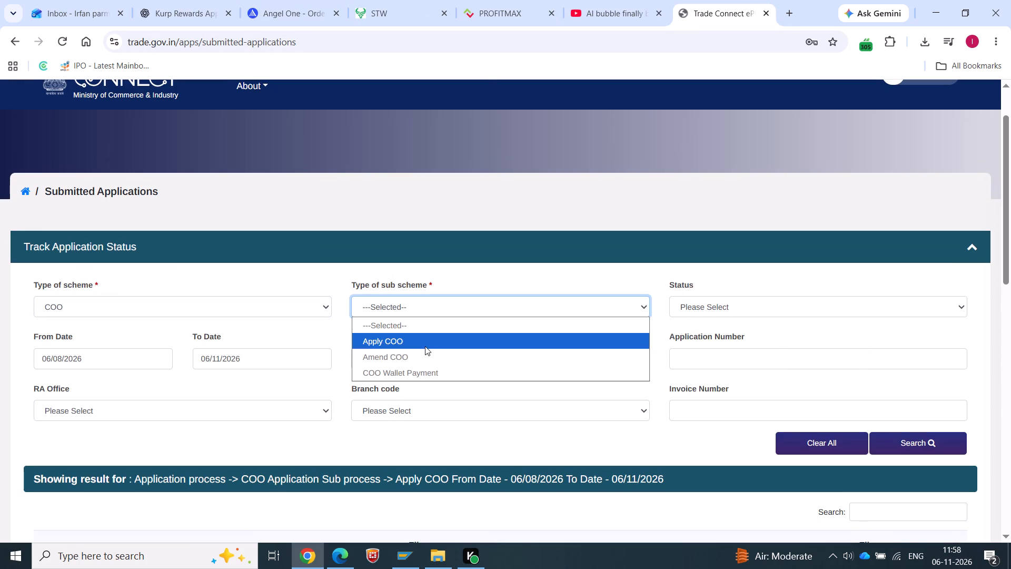
left_click(425, 346)
left_click(793, 311)
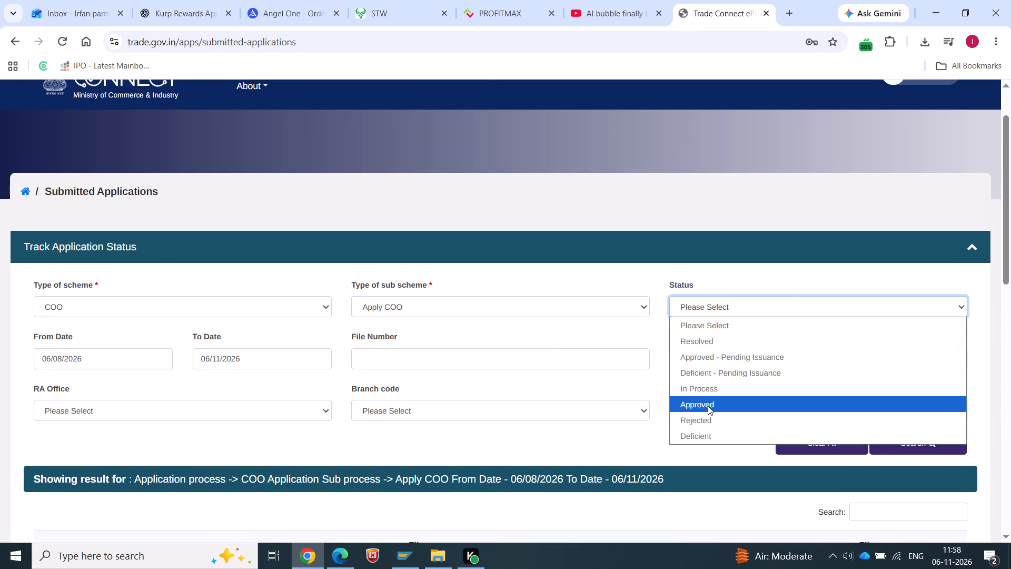
left_click(708, 406)
left_click(922, 446)
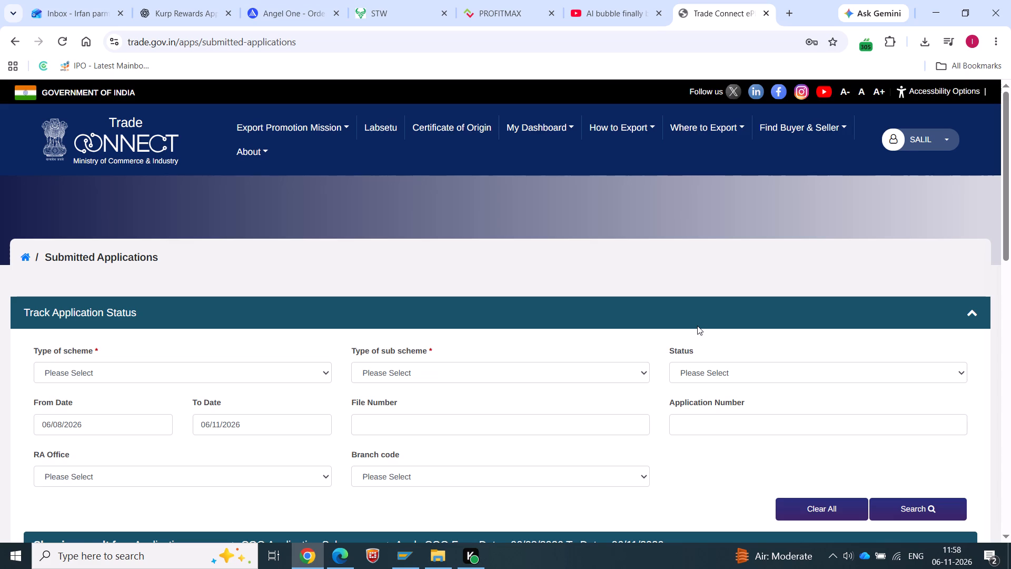
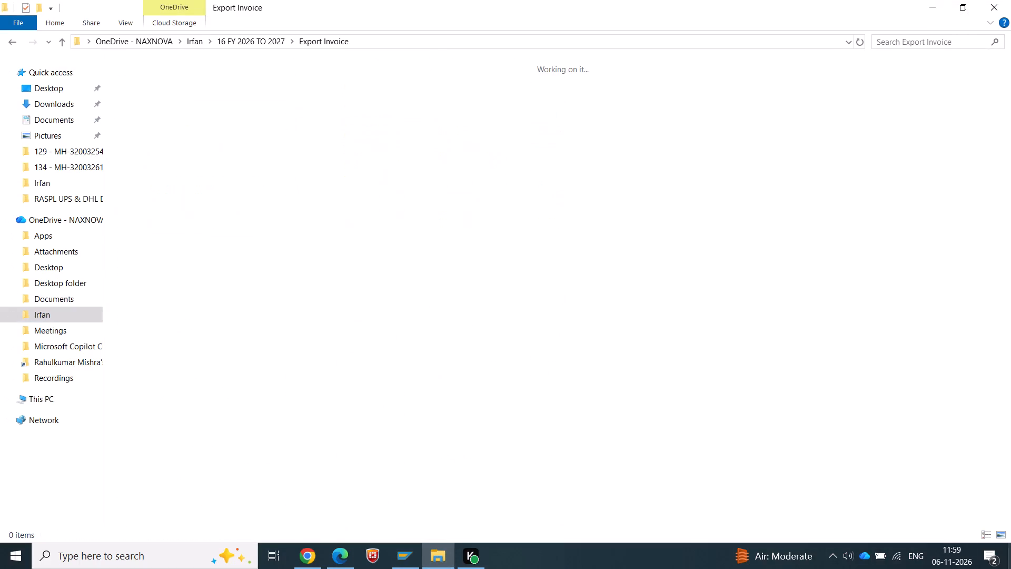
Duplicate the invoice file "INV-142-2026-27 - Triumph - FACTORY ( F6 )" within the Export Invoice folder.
scroll(924, 133, "down", 11)
scroll(729, 140, "down", 1)
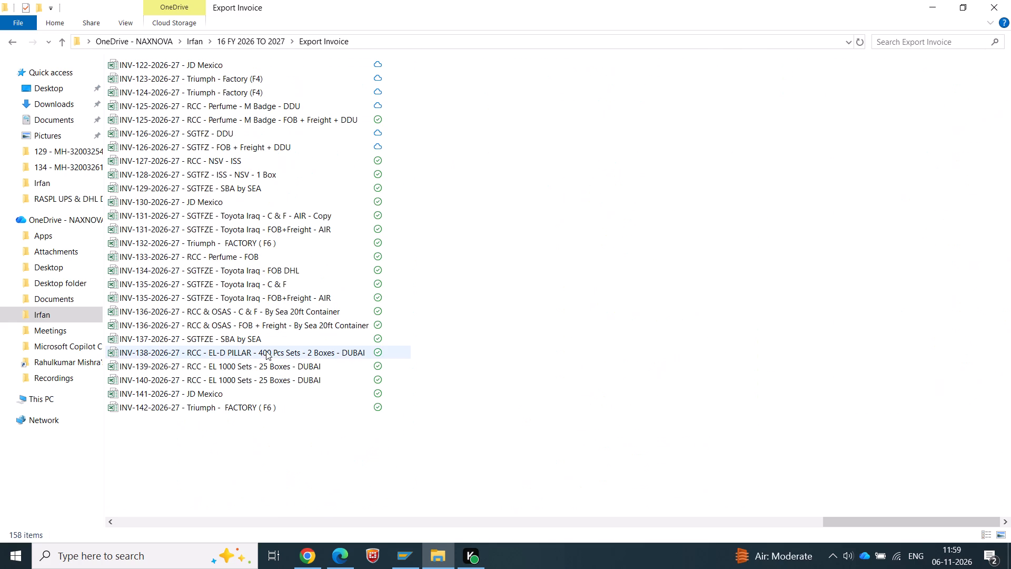
left_click(188, 411)
key("ctrl+c")
key("ctrl+v")
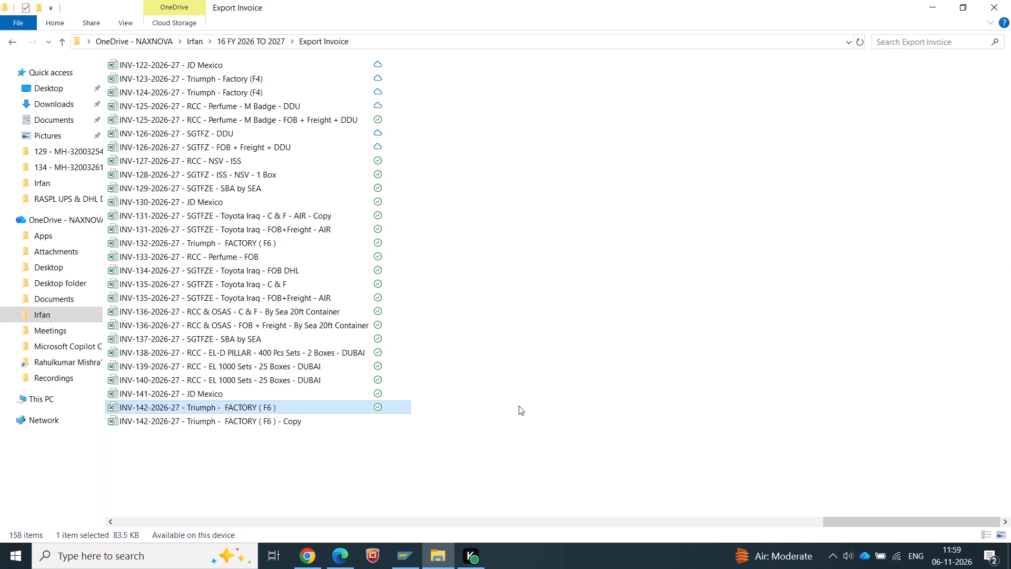
Open the name of the copied INV-142 Triumph FACTORY ( F6 ) invoice file for editing.
key("F2")
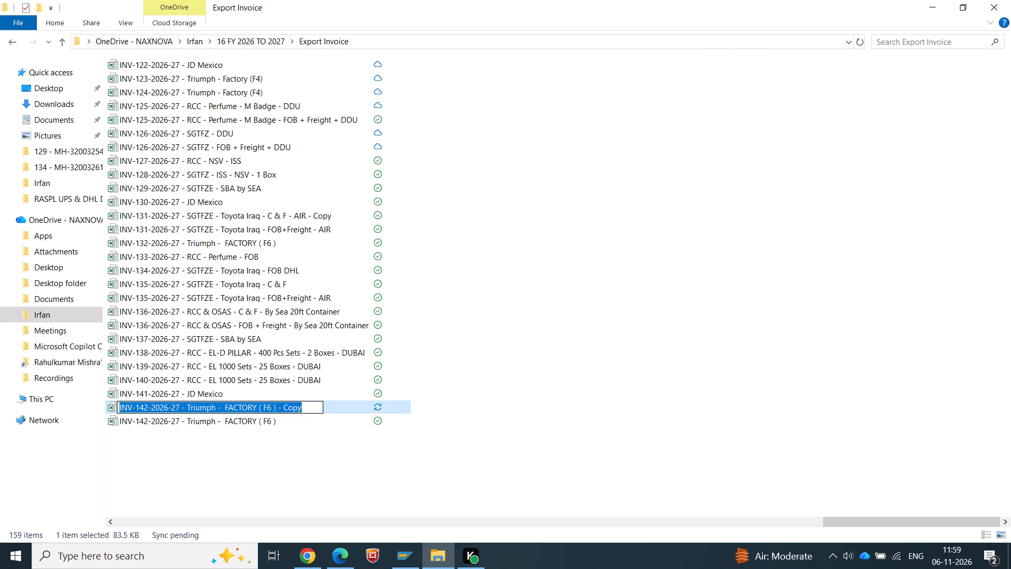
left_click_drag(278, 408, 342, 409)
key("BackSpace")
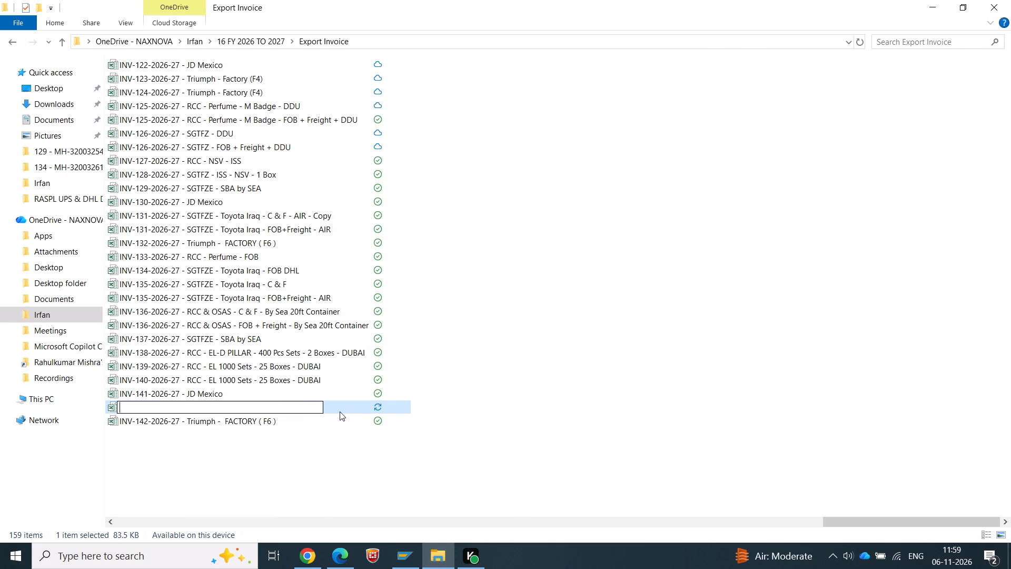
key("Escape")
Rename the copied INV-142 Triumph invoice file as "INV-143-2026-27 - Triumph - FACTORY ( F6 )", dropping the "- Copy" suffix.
key("F2")
key("Right")
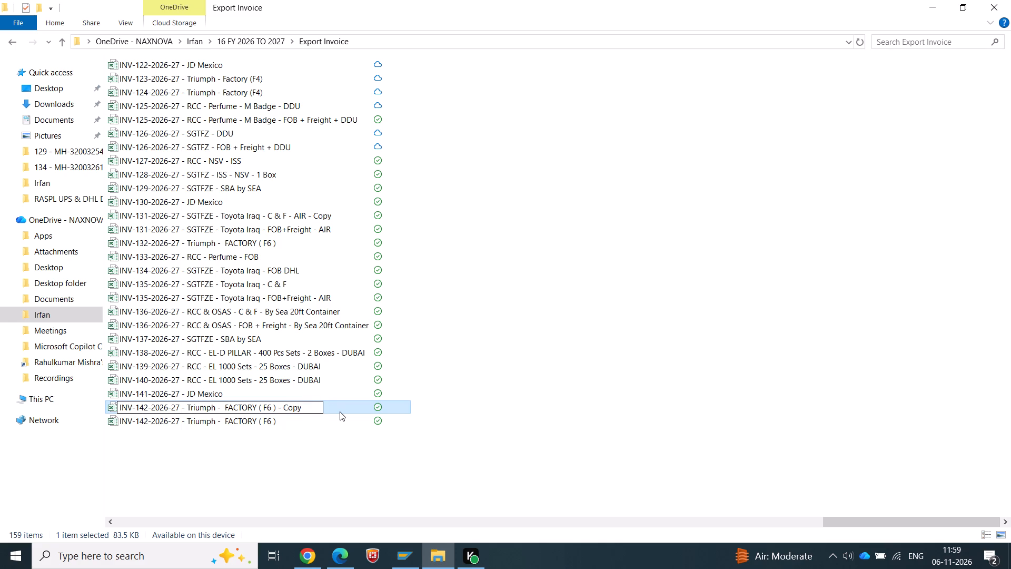
key("BackSpace")
key("BackSpace")
key("BackSpace")
key("BackSpace")
key("BackSpace")
key("BackSpace")
key("BackSpace")
key("Left")
key("Left")
key("Left")
key("Left")
key("Left")
key("Left")
key("Left")
key("Left")
key("Left")
key("Left")
key("Left")
key("Left")
key("Left")
key("Left")
key("Left")
key("Left")
key("Left")
key("Left")
key("Left")
key("Left")
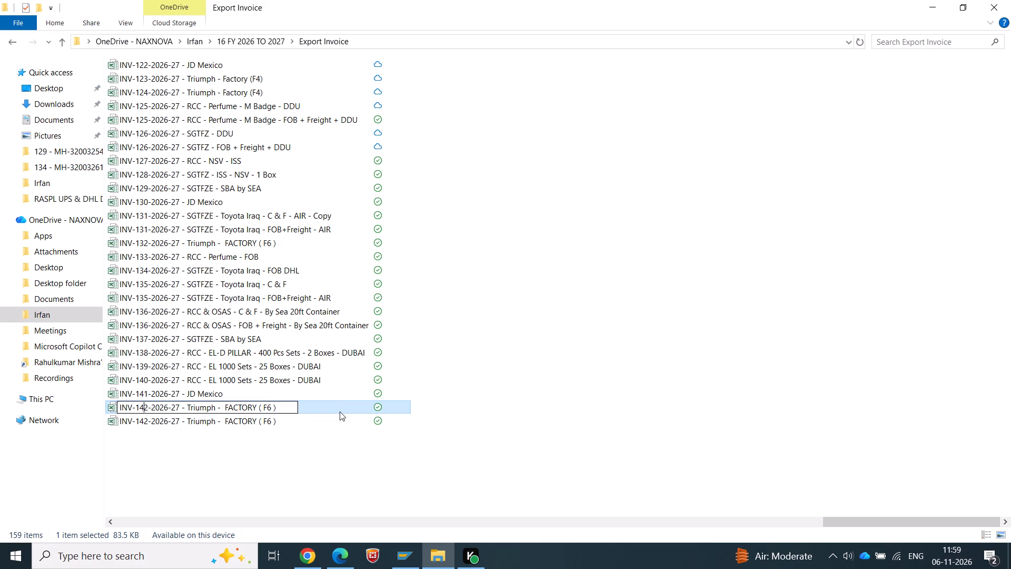
key("shift+Right")
key("3")
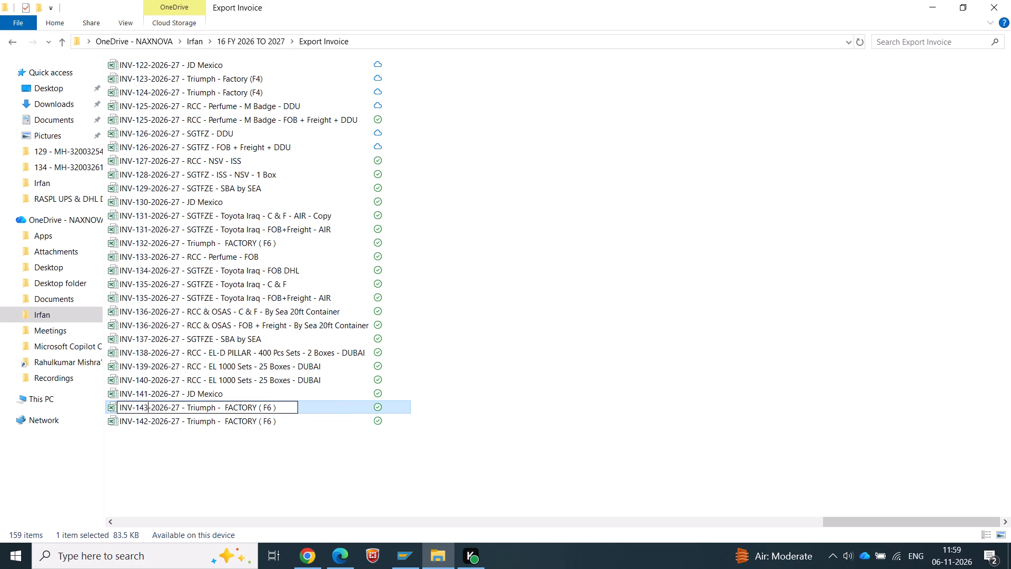
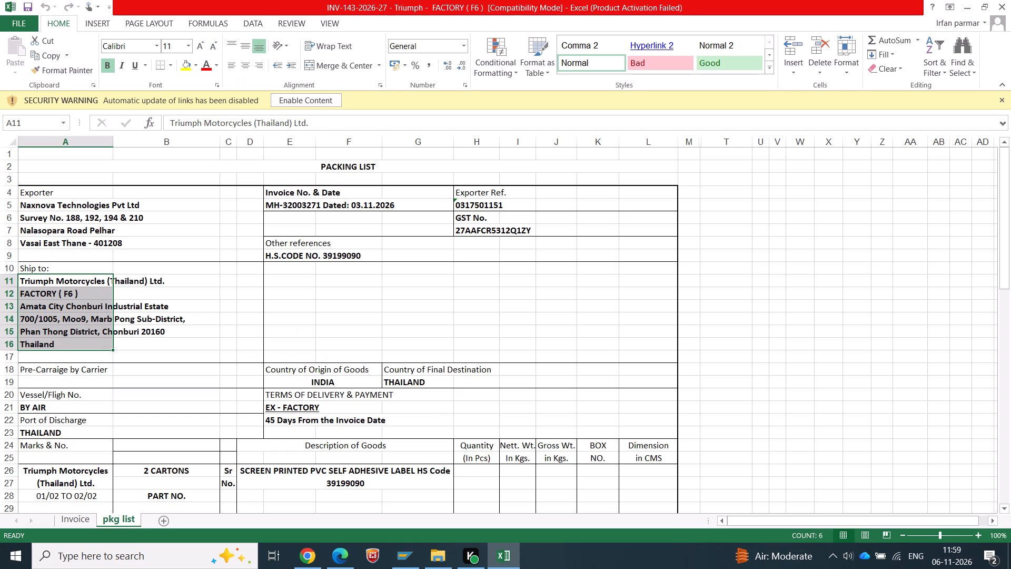
Dismiss the Office activation wizard and clear the old invoice number and date in cell E5 of the pkg list sheet.
scroll(371, 241, "up", 2)
left_click(269, 204)
left_click(643, 412)
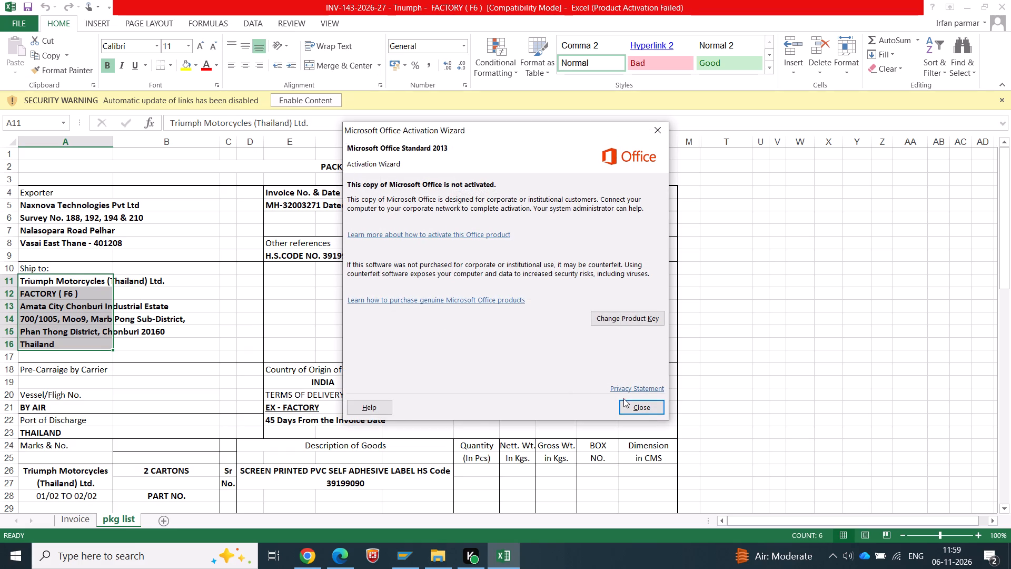
left_click(630, 406)
left_click(285, 210)
key("Delete")
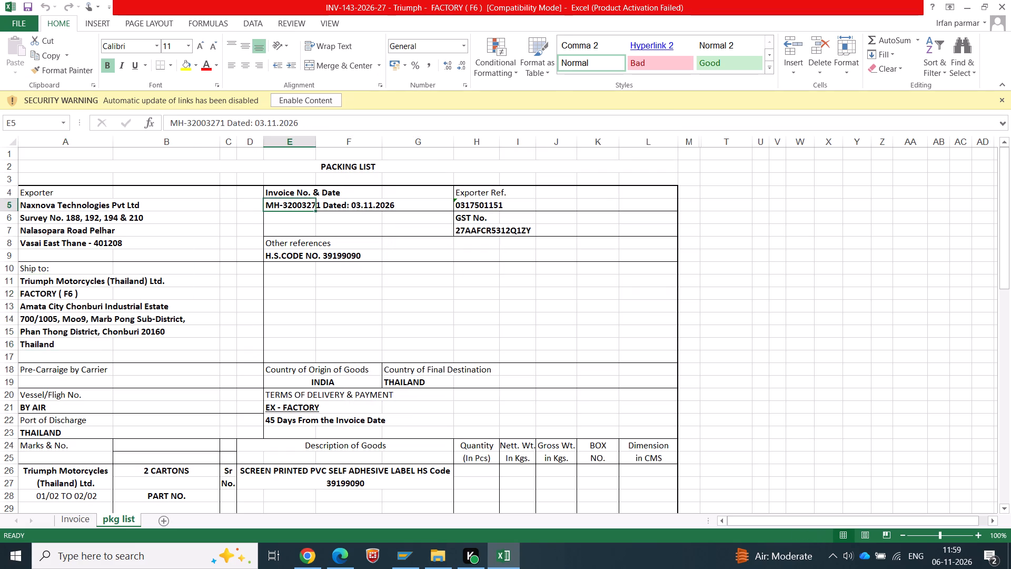
Clear the old invoice number and date in cell F5 under Invoice No. & Date on the Invoice sheet.
left_click(86, 519)
scroll(186, 306, "up", 15)
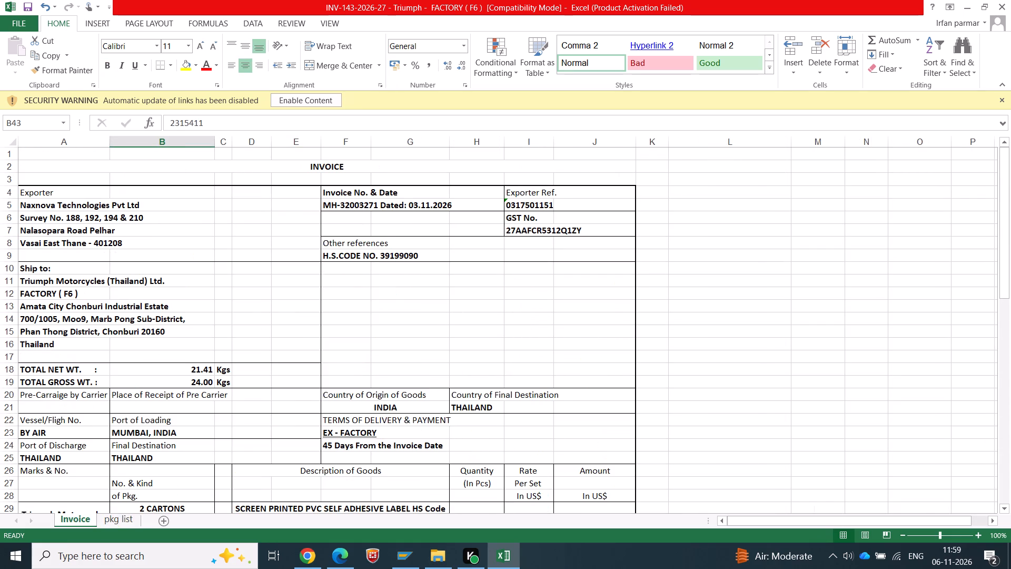
left_click(338, 208)
left_click(370, 317)
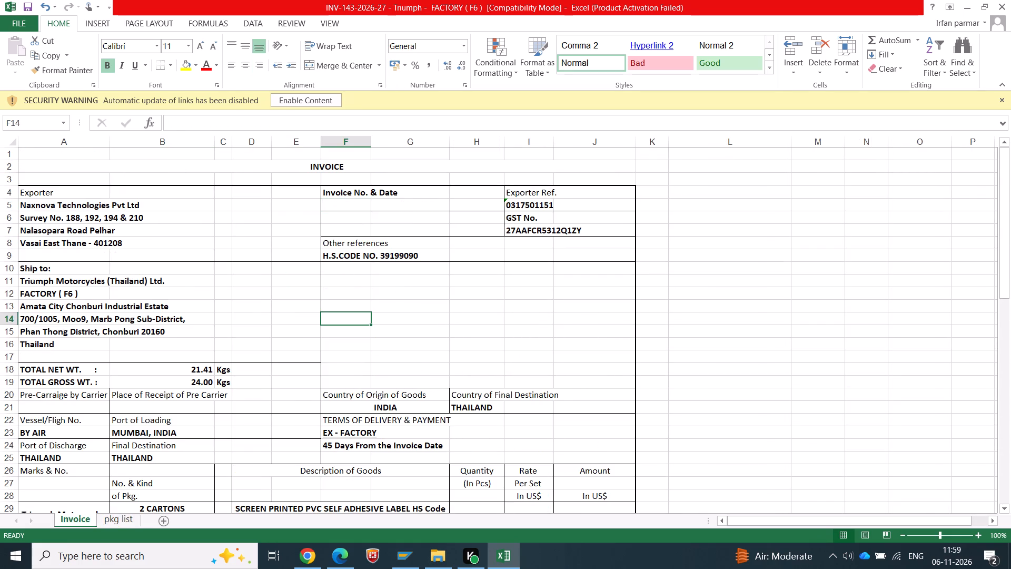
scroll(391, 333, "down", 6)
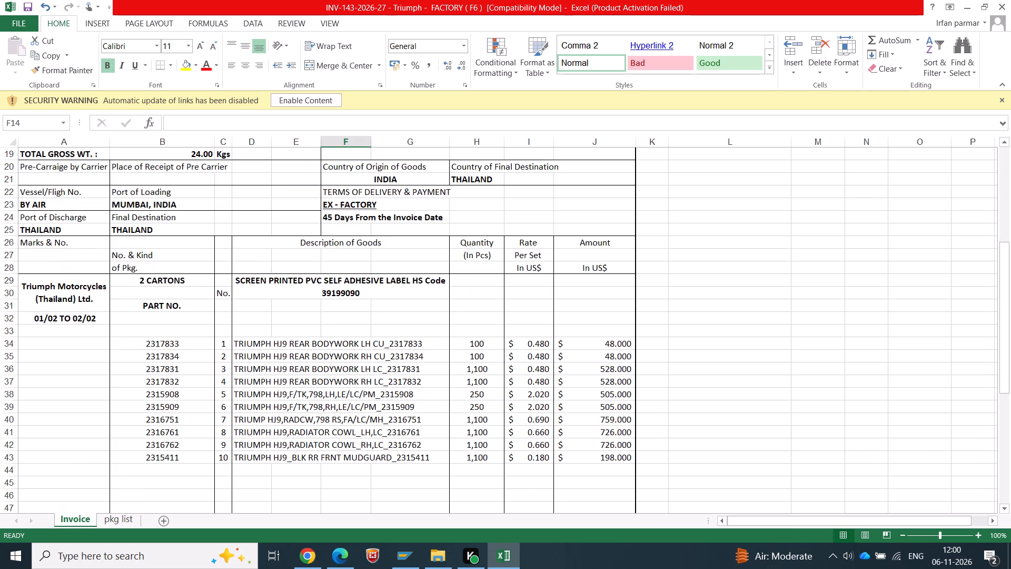
Create a new blank Excel workbook alongside the INV-143 Triumph invoice.
key("alt+Tab")
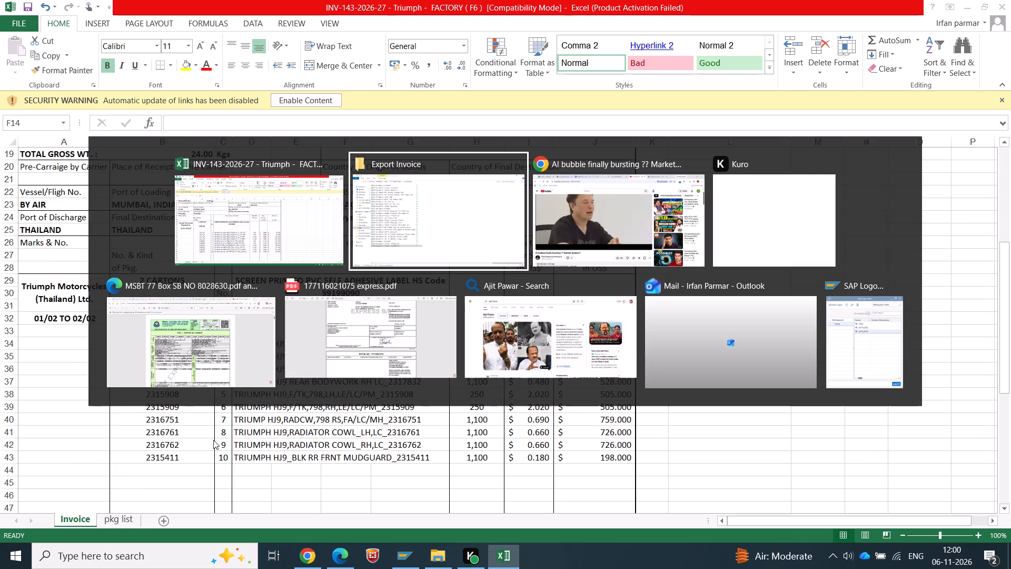
key("alt+Tab")
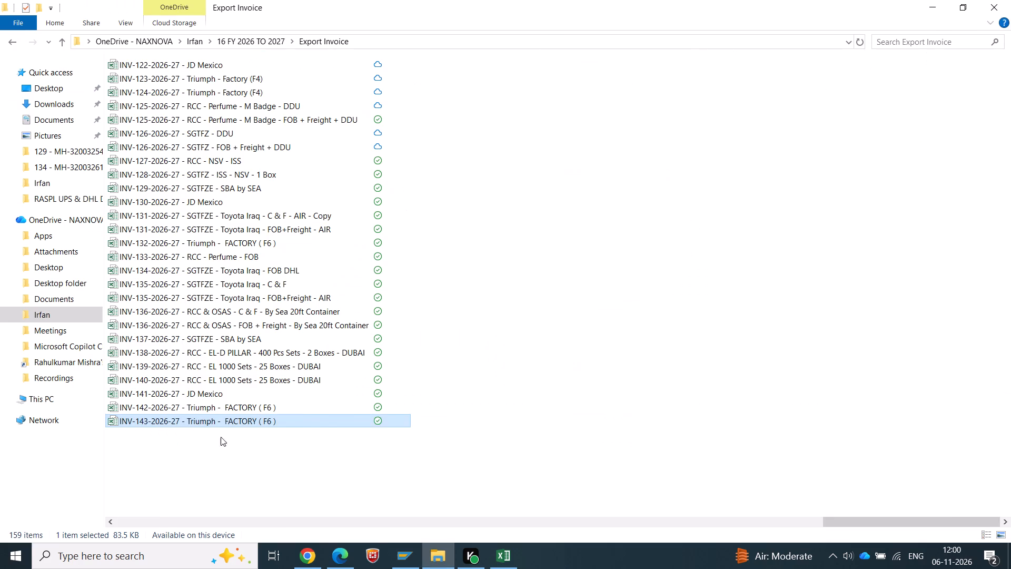
key("ctrl+n")
Switch to the Chrome browser.
left_click(310, 563)
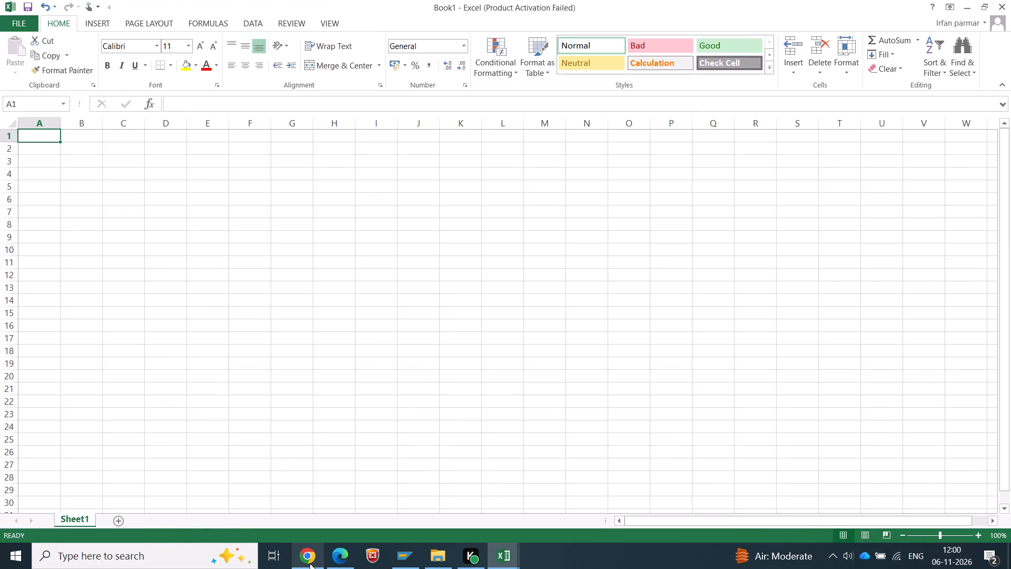
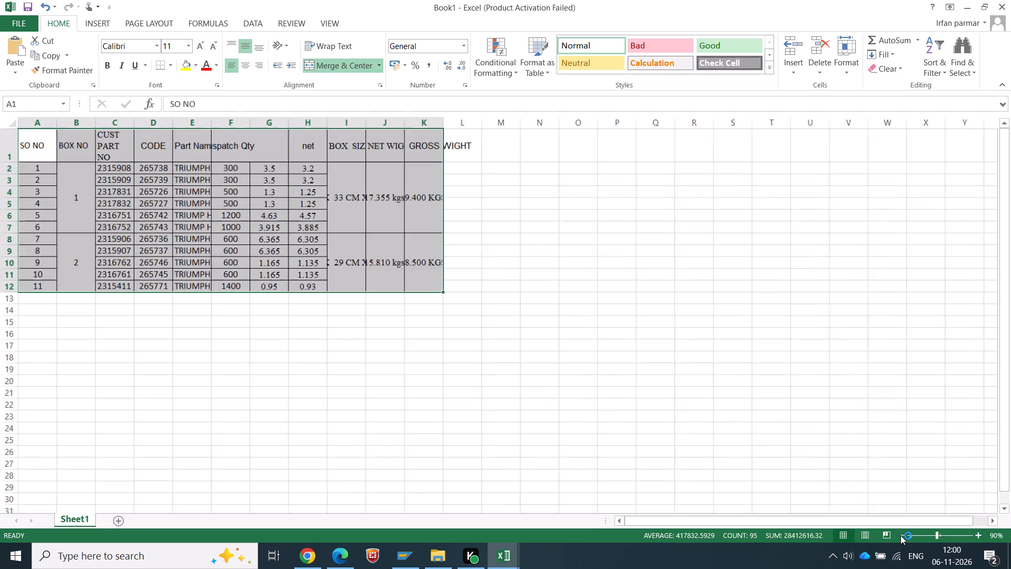
Auto-fit all column widths in Book1's Sheet1 to the pasted Triumph packing data.
left_click(10, 116)
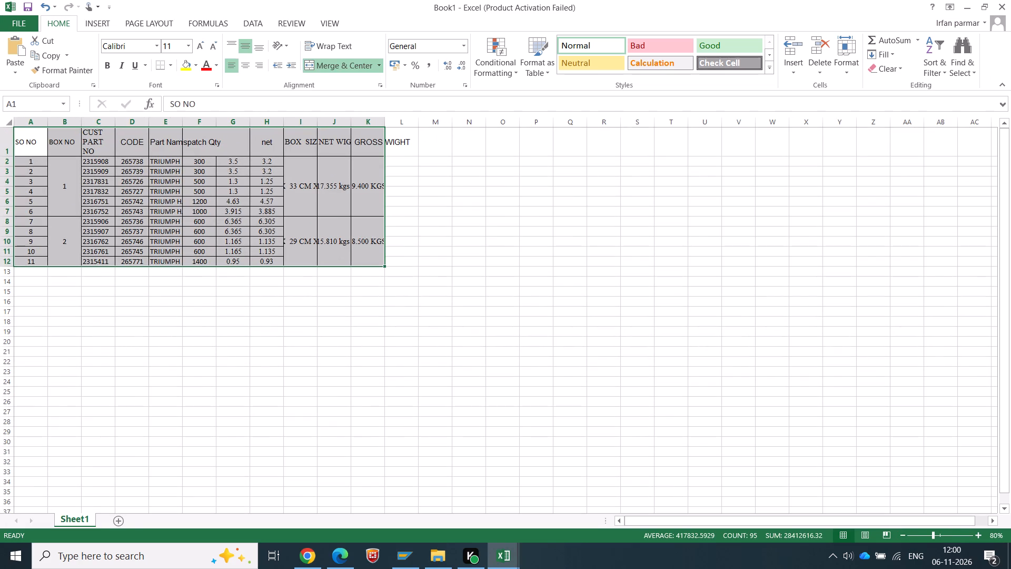
left_click(8, 121)
double_click(50, 121)
left_click(792, 378)
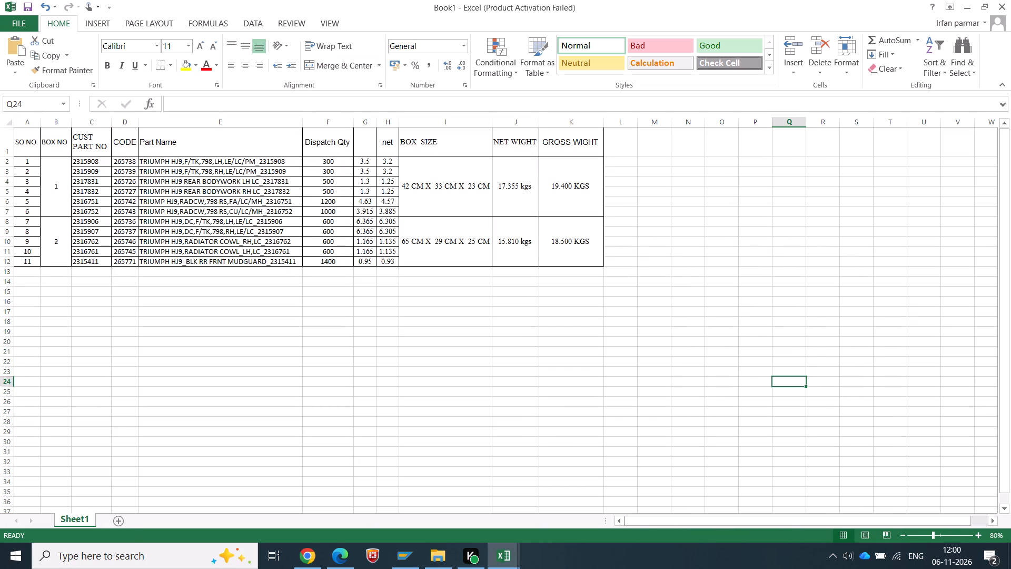
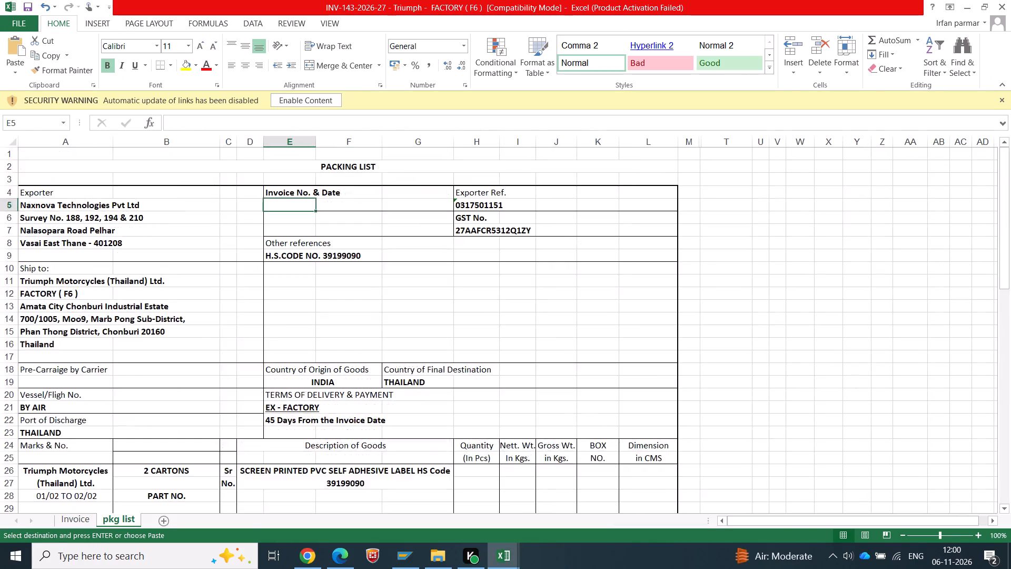
Delete the old item rows 30 to 39, including part numbers, weights and box details, from the pkg list sheet.
scroll(167, 357, "down", 6)
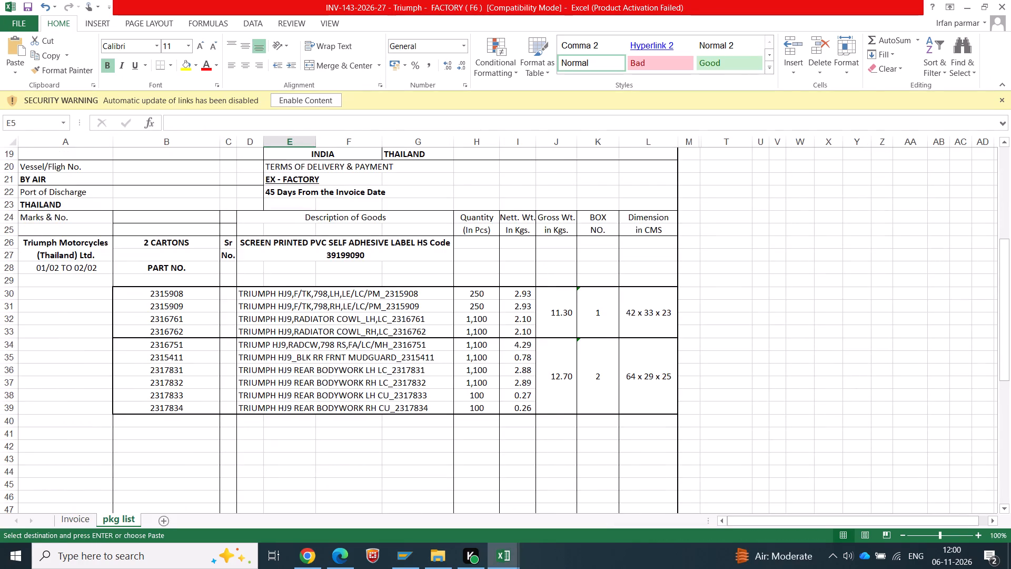
left_click_drag(6, 294, 21, 401)
right_click(1, 372)
left_click(39, 280)
left_click(281, 292)
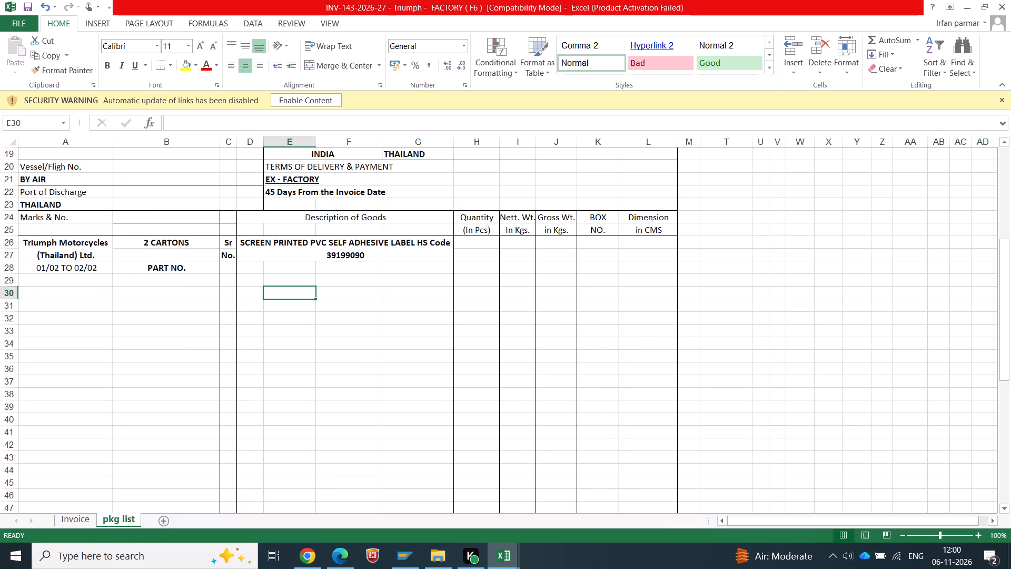
Check the item rows on the Invoice sheet and select blank row 34 on the pkg list sheet for a row edit.
right_click(18, 306)
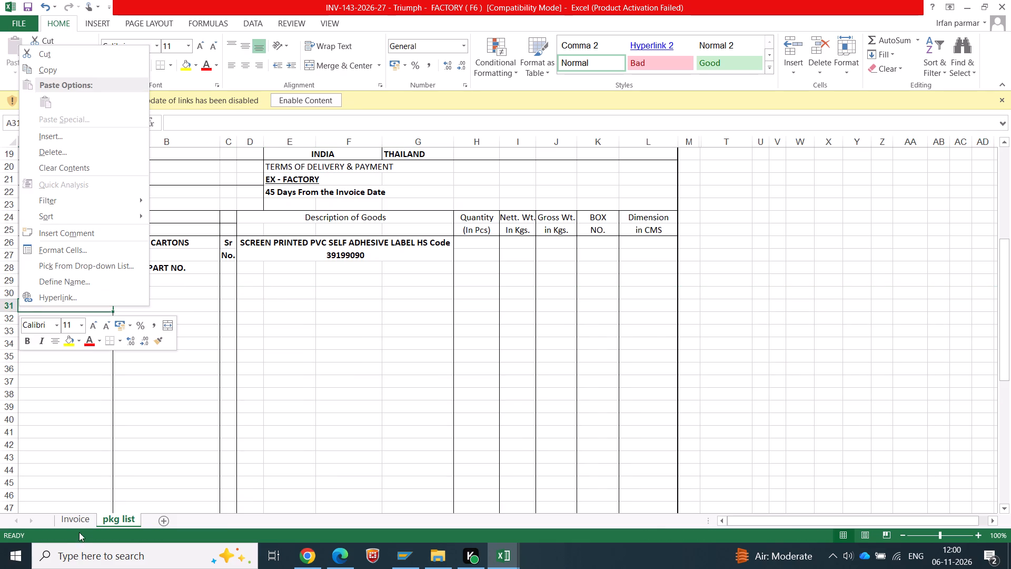
left_click(78, 525)
scroll(148, 411, "down", 1)
left_click(74, 523)
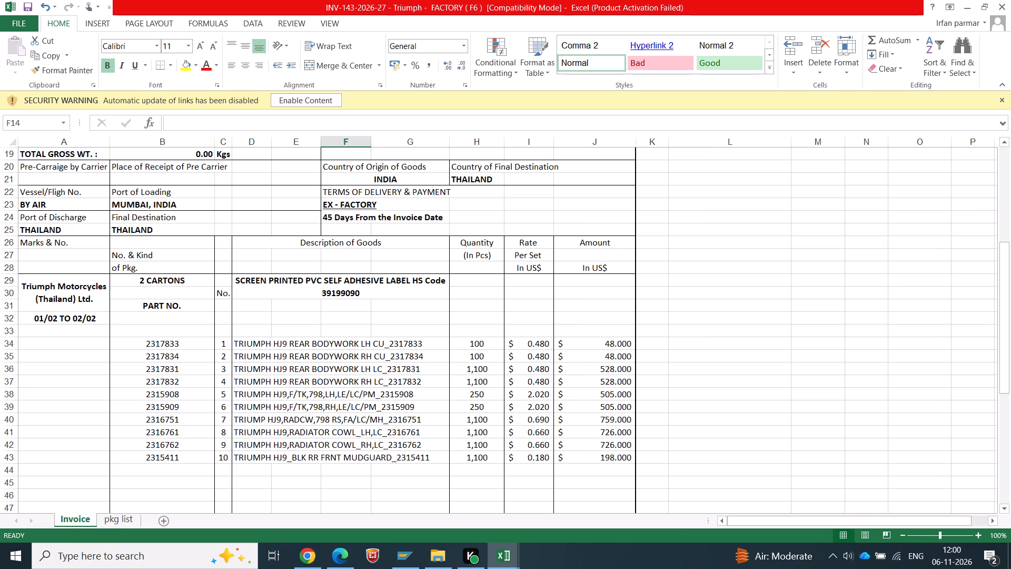
left_click(121, 527)
right_click(9, 308)
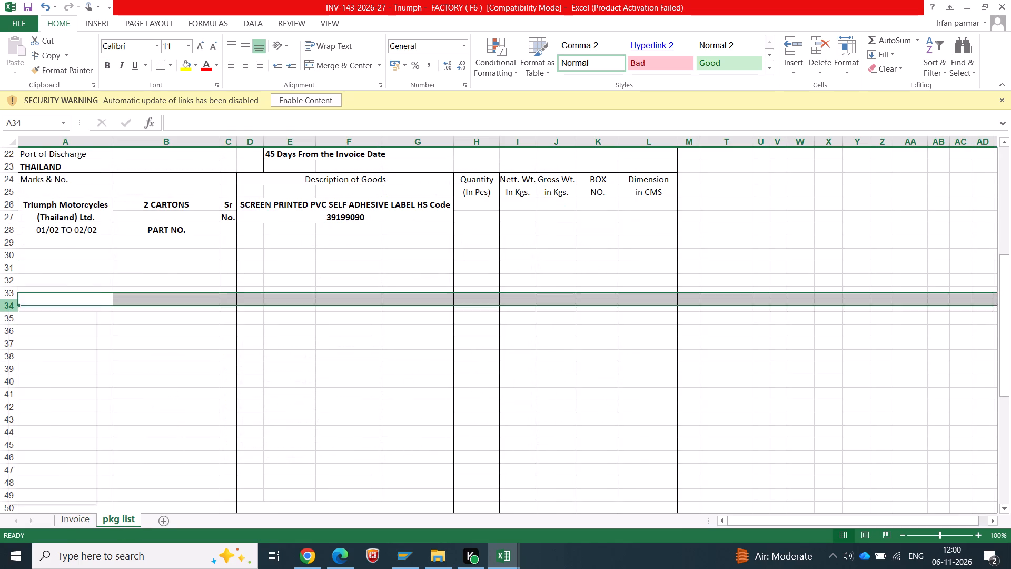
Insert additional blank rows at row 34 of the pkg list item table.
left_click(44, 401)
key("F4")
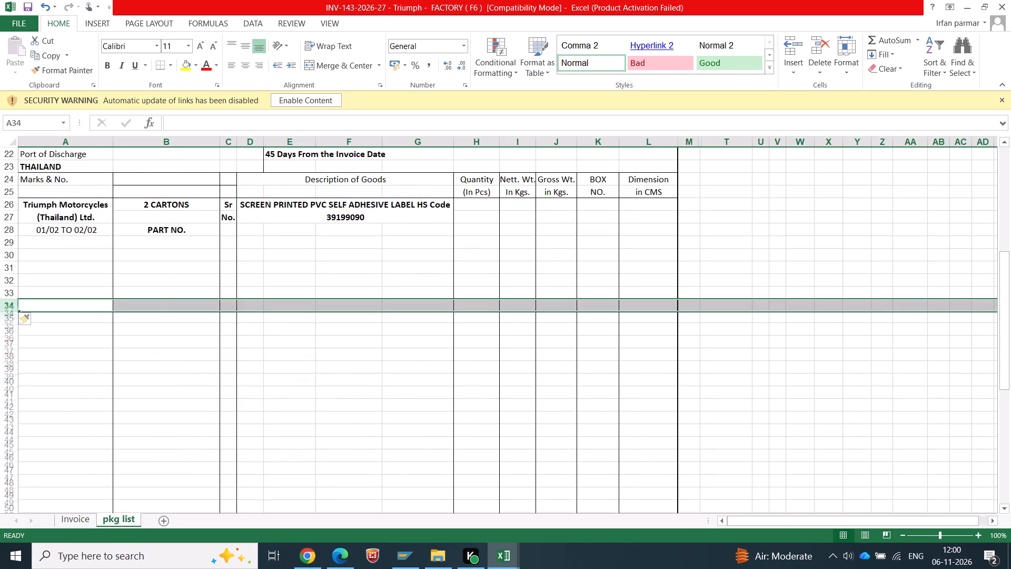
key("F4")
key("F4")
key("F4")
key("F4")
key("F4")
key("F4")
key("F4")
key("F4")
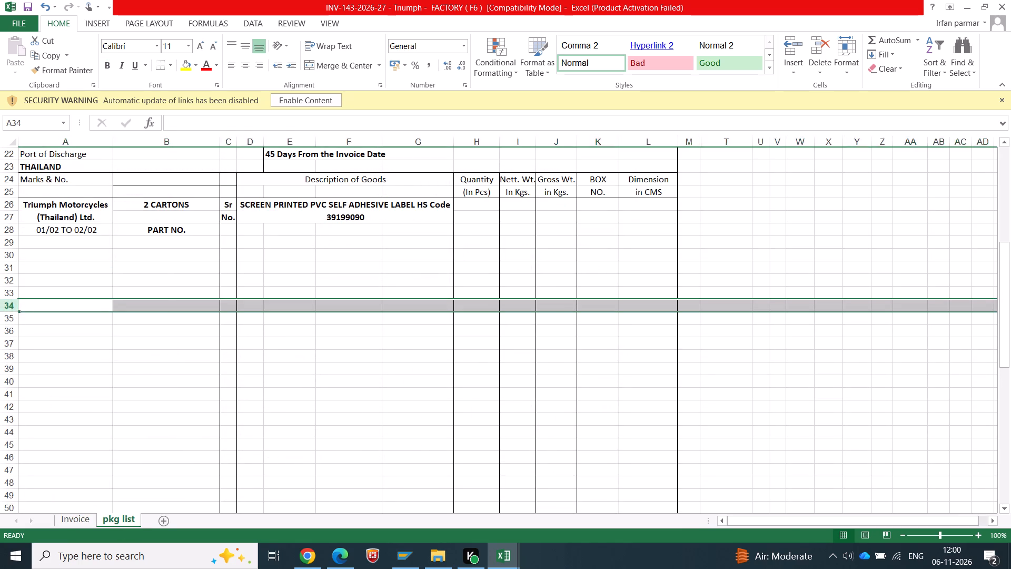
Copy the eleven customer part numbers C2:C12 from Book1 into the pkg list PART NO. column starting at B30.
left_click(181, 404)
key("alt+Tab")
key("ctrl+c")
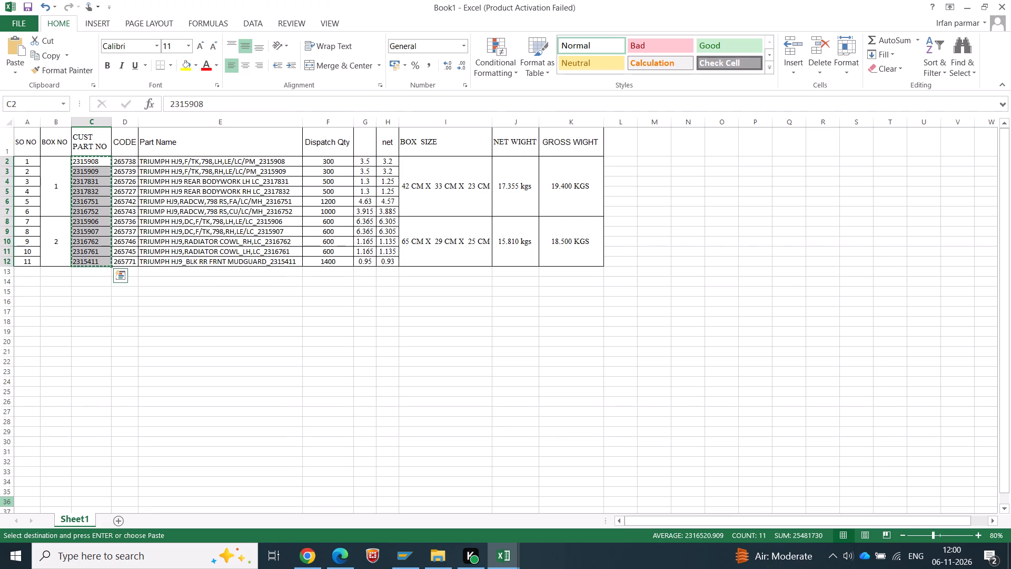
key("alt+Tab")
right_click(155, 258)
left_click(203, 311)
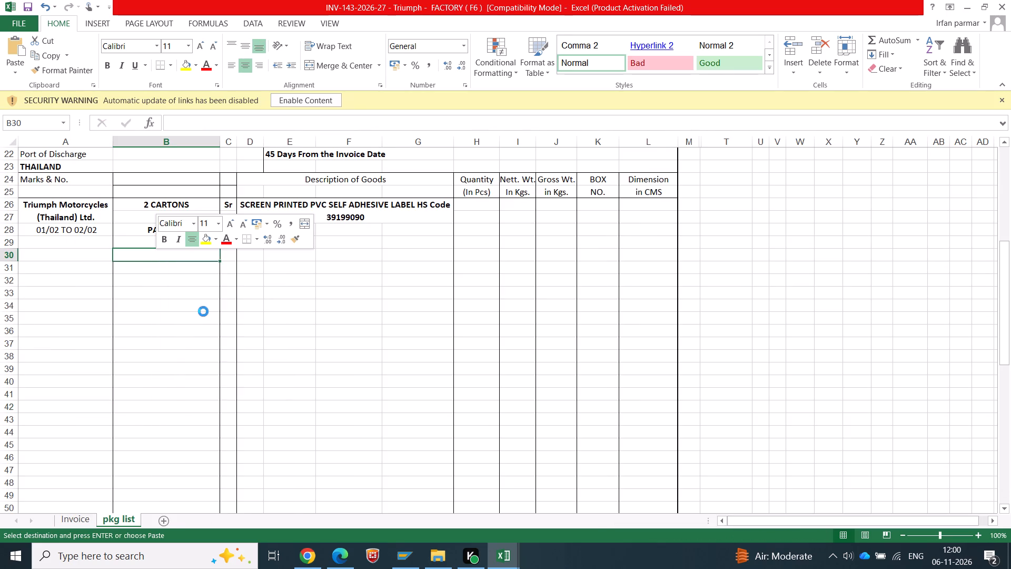
Copy the part names E2:E12 from Book1 into the pkg list Description of Goods column starting at D30.
key("alt+Tab")
left_click_drag(152, 162, 155, 276)
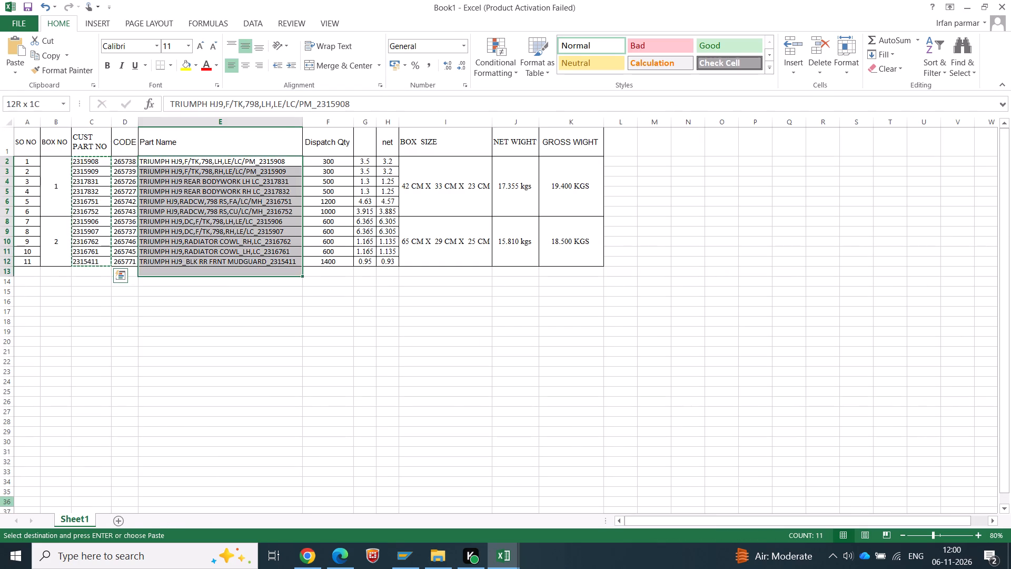
left_click_drag(155, 276, 157, 261)
key("ctrl+c")
key("alt+Tab")
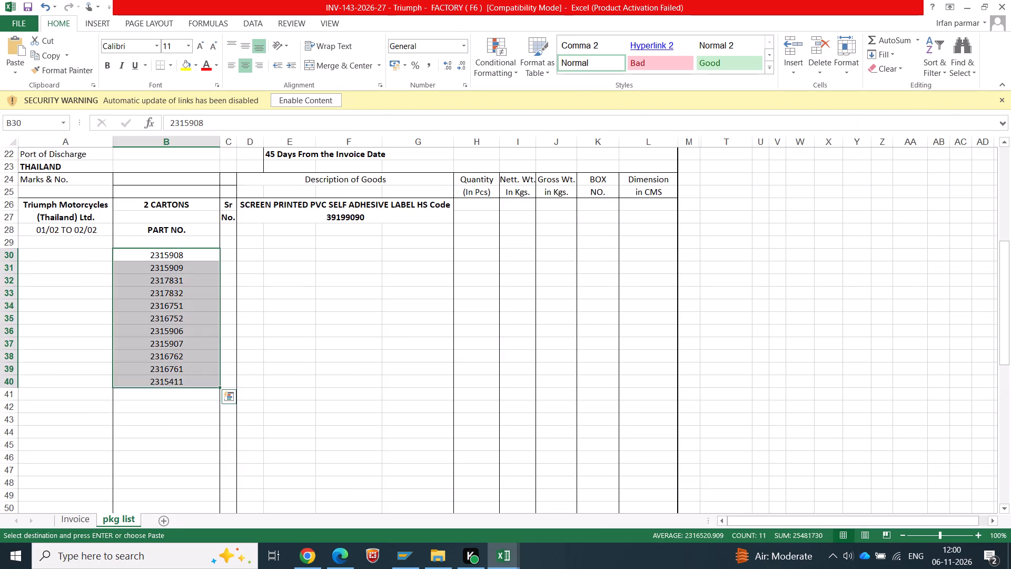
right_click(250, 257)
left_click(295, 315)
Start the Sr No. column with 1 in C30 and the formula +C30+1 in C31.
left_click(227, 254)
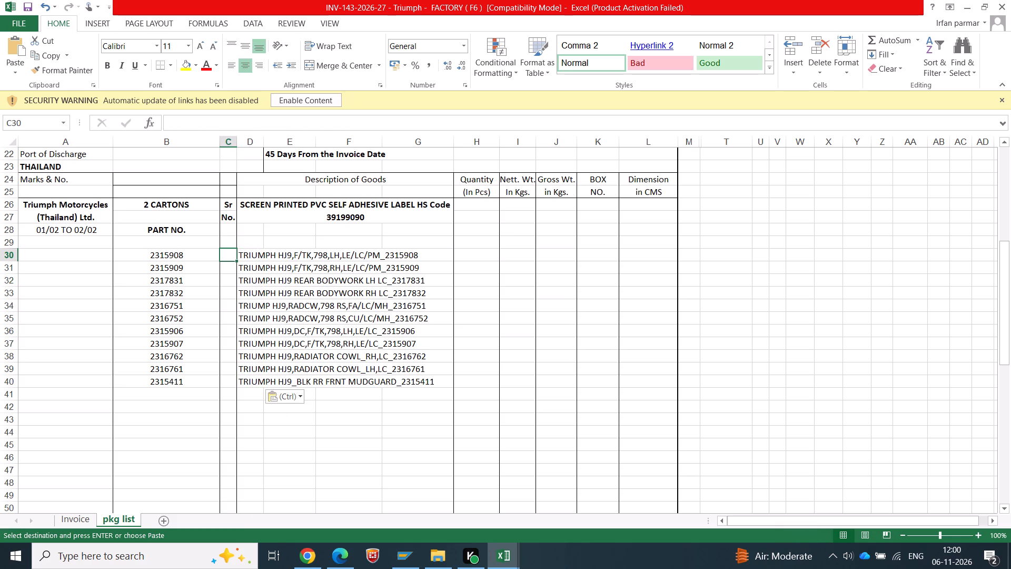
key("1")
key("Return")
key("plus")
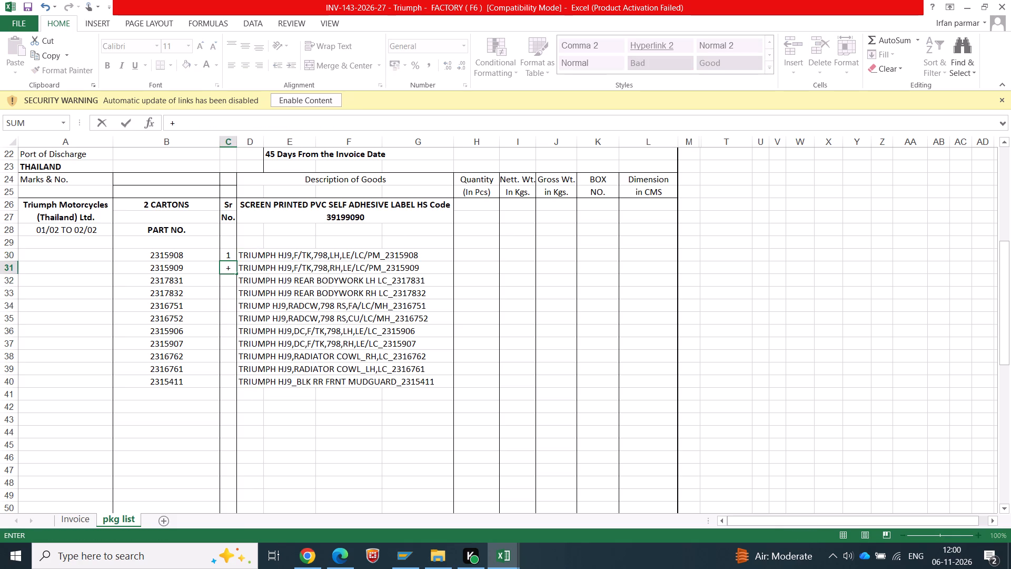
key("Up")
type("+1")
key("Return")
Copy the C31 serial number formula down through C40 for the remaining items.
key("Up")
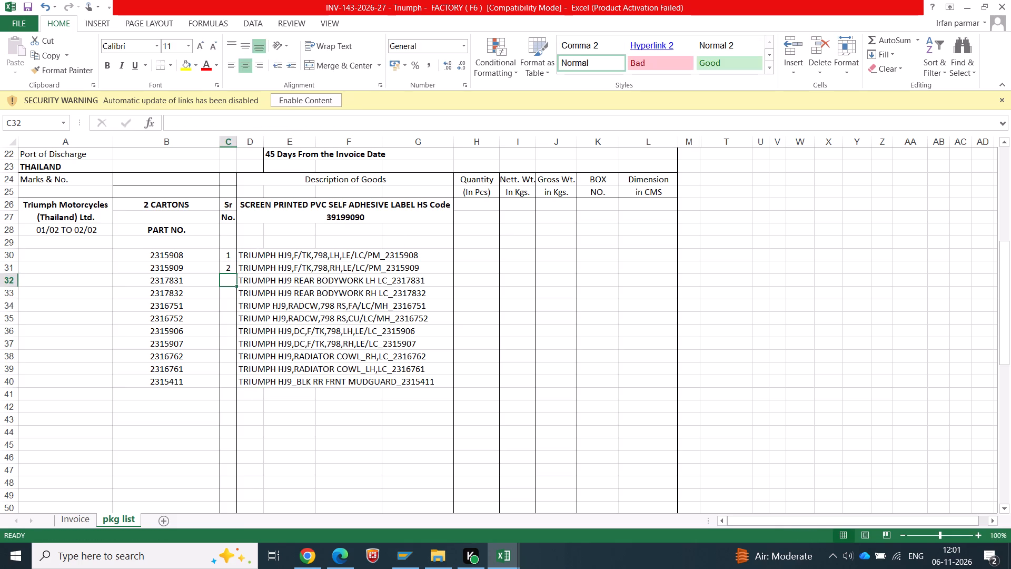
key("ctrl+c")
key("shift+Down")
key("shift+Down")
key("shift+Down")
key("shift+Down")
key("shift+Down")
key("shift+Down")
key("shift+Down")
key("shift+Down")
key("shift+Down")
key("shift+Down")
key("shift+Down")
key("shift+Up")
key("shift+Up")
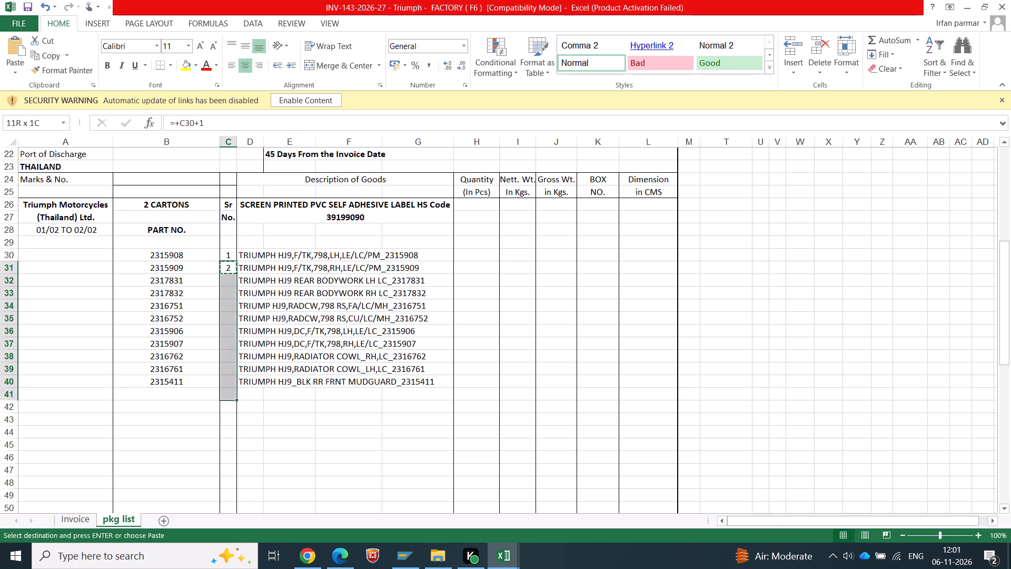
key("Return")
Copy the dispatch quantities F2:F12 from Book1 into the pkg list Quantity column starting at H30.
left_click(507, 277)
key("alt+Tab")
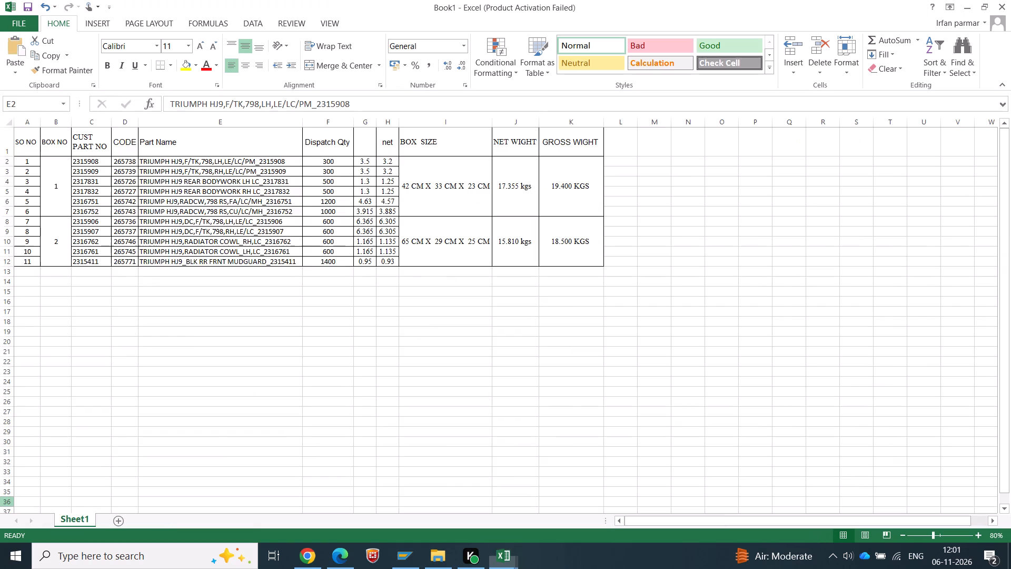
scroll(336, 189, "up", 5)
left_click_drag(333, 162, 332, 251)
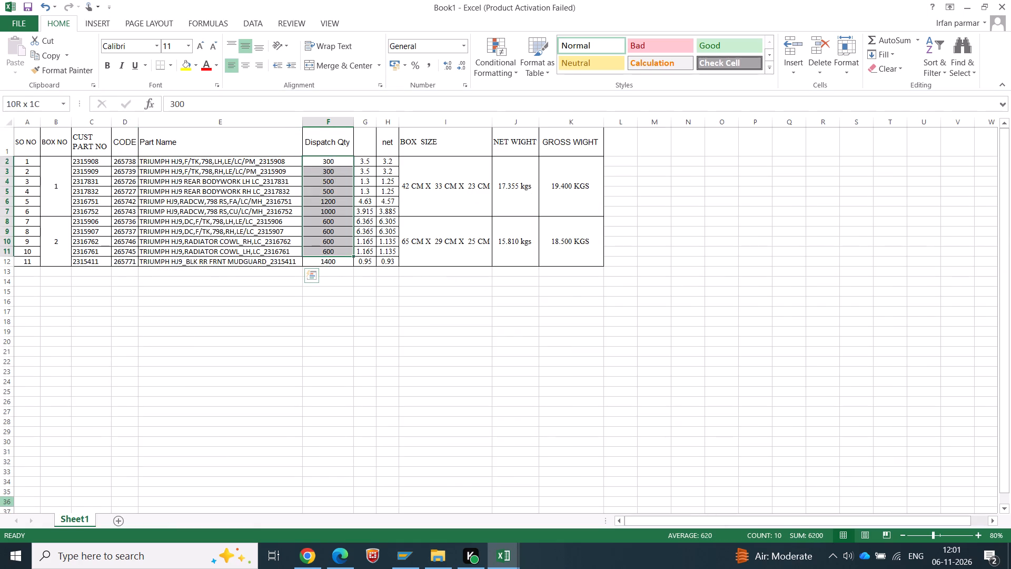
left_click_drag(332, 251, 333, 262)
key("ctrl+c")
key("alt+Tab")
right_click(478, 254)
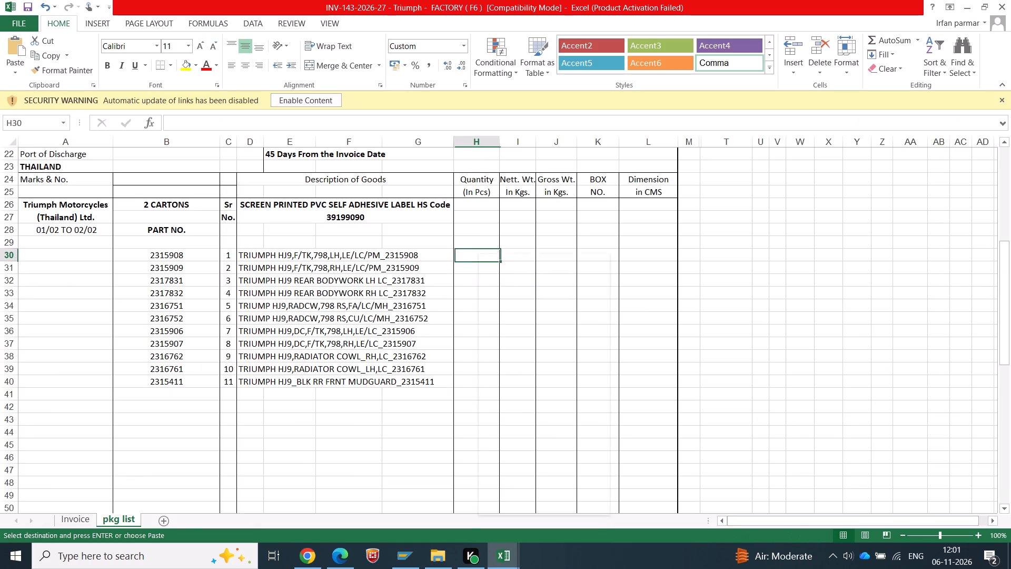
left_click(519, 307)
In Book1, total weight columns G and H in row 13 with SUM formulas over rows 2 to 12.
key("alt+Tab")
left_click(365, 275)
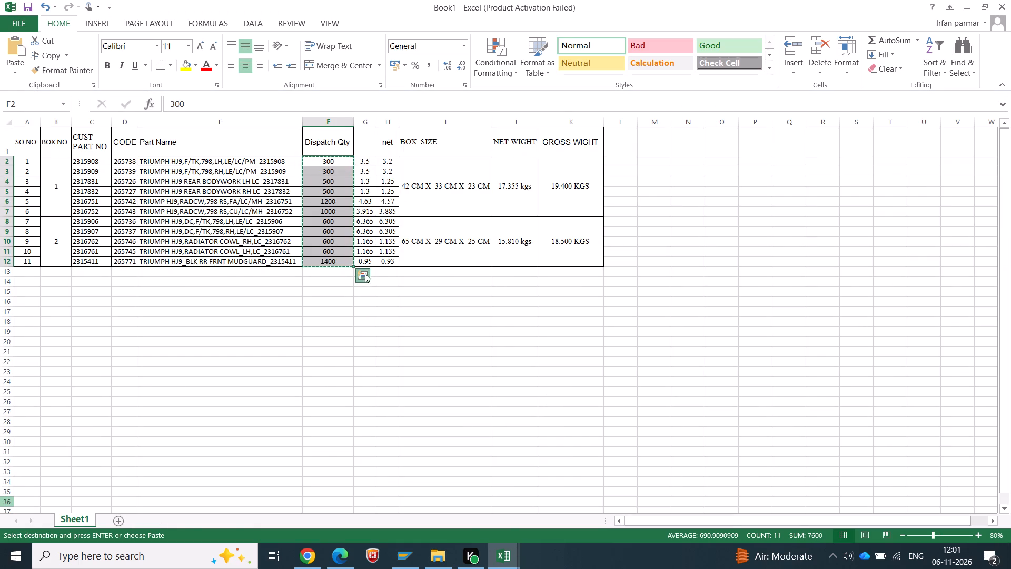
key("Escape")
key("Escape")
key("Escape")
left_click(365, 267)
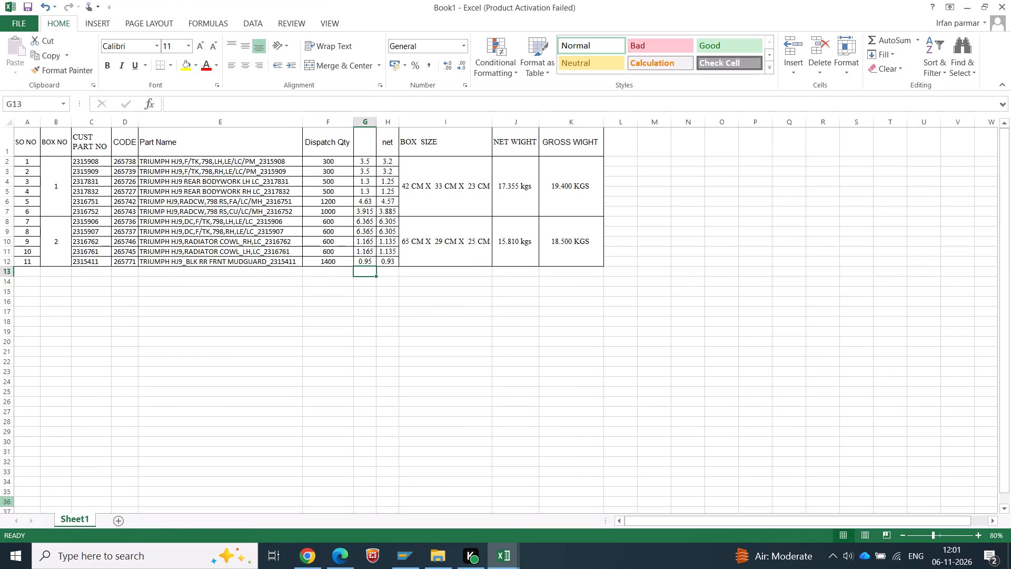
key("alt+equal")
key("Return")
key("Up")
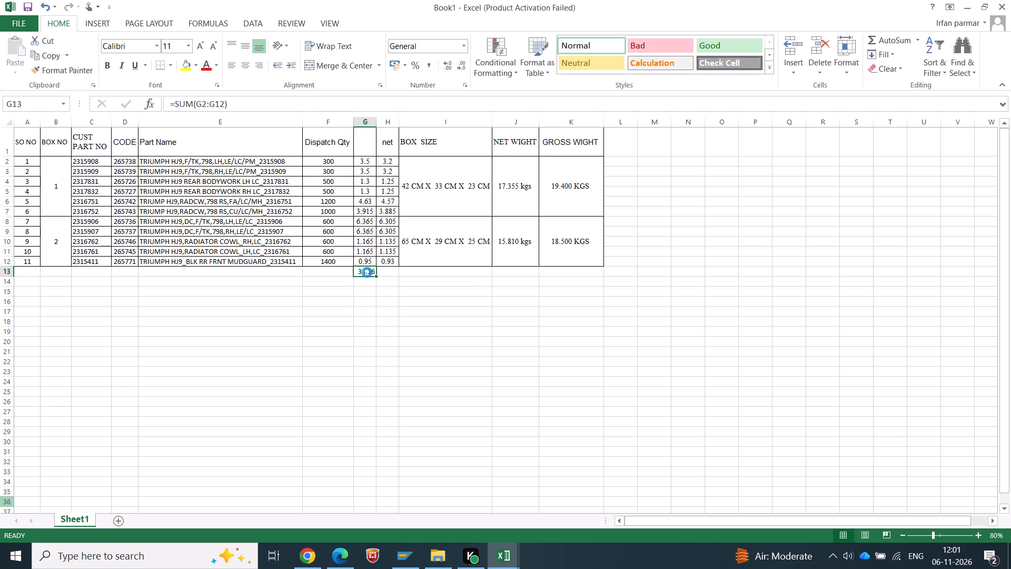
key("ctrl+c")
key("Right")
key("Return")
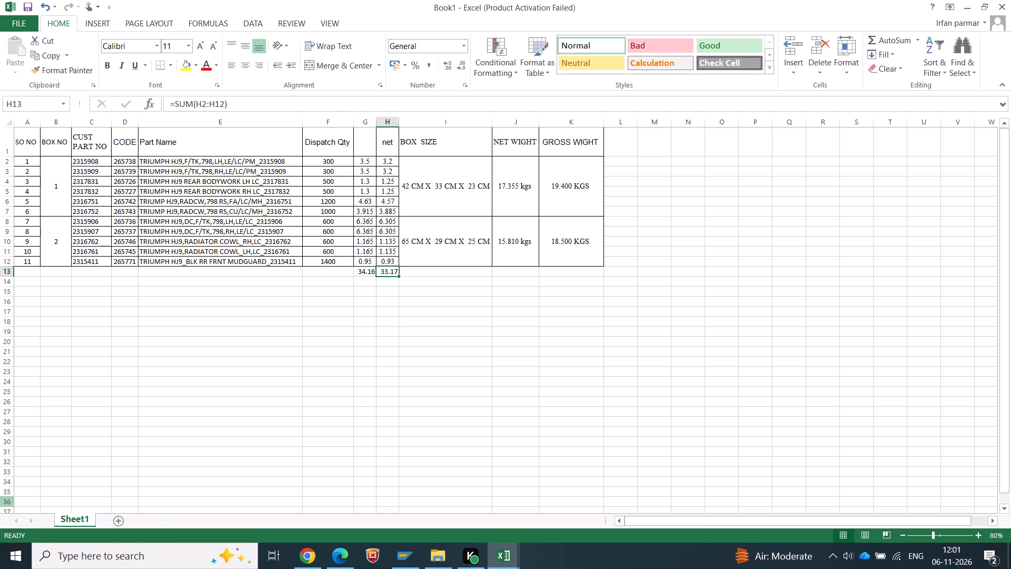
Strip the KGS unit from both box gross weights in Book1, leaving 19.4 in K2 and 18.5 in K8.
double_click(586, 197)
left_click_drag(571, 185, 728, 208)
key("BackSpace")
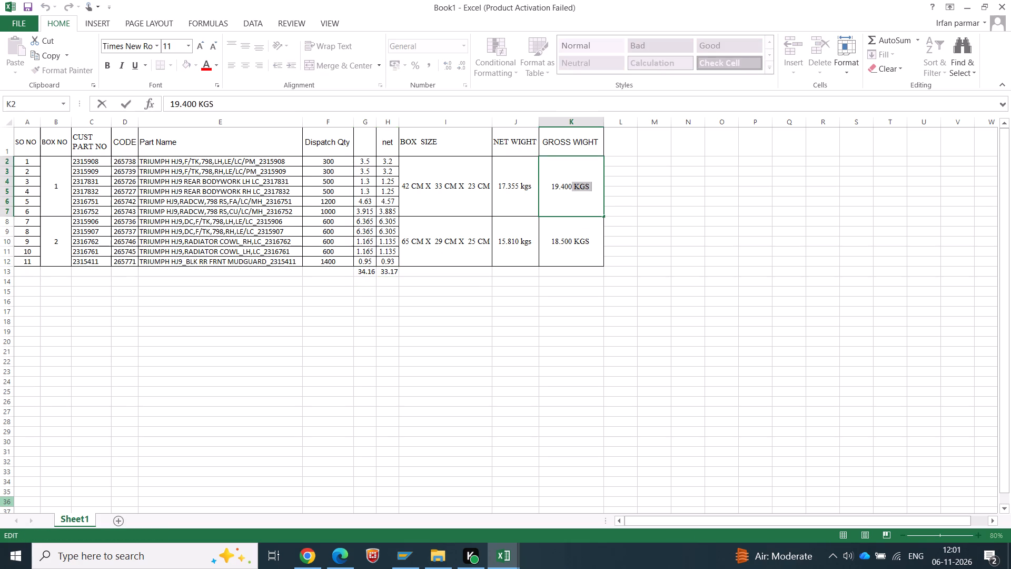
double_click(541, 242)
double_click(570, 241)
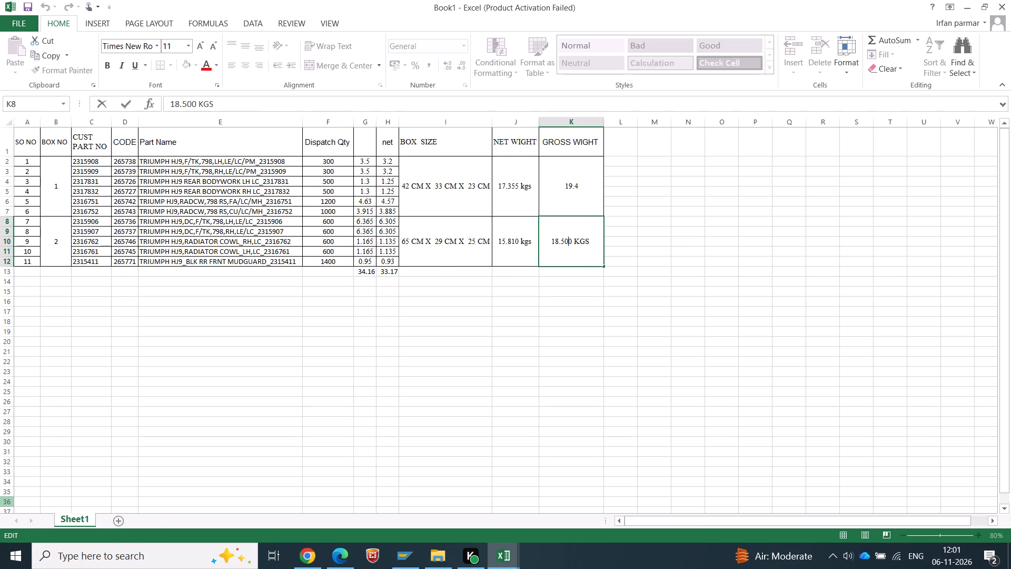
left_click_drag(571, 242, 661, 244)
key("BackSpace")
key("Return")
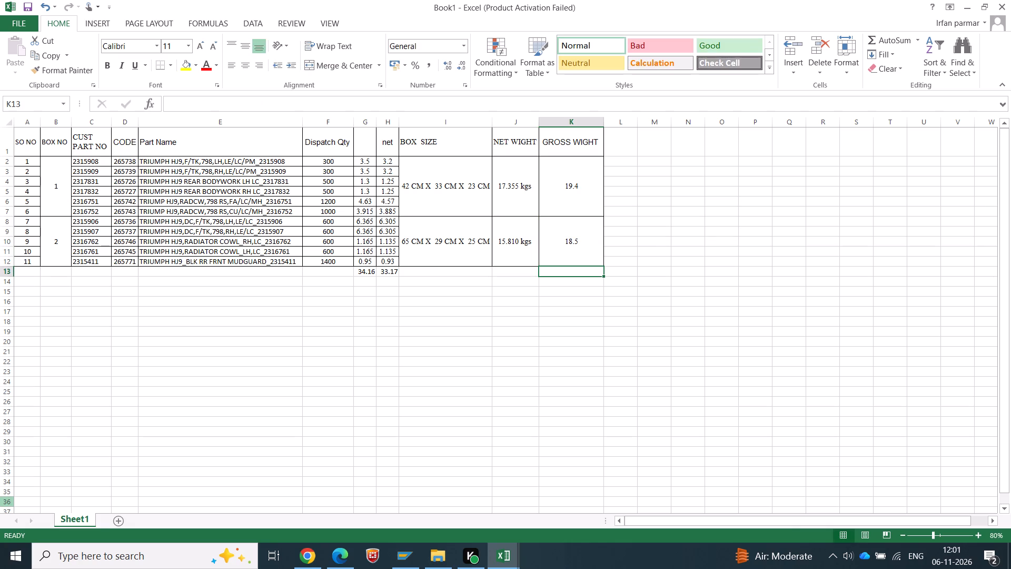
Total the gross weights in K13 by copying the sum formula from H13.
left_click(392, 273)
key("ctrl+c")
left_click(571, 270)
key("Return")
left_click(486, 348)
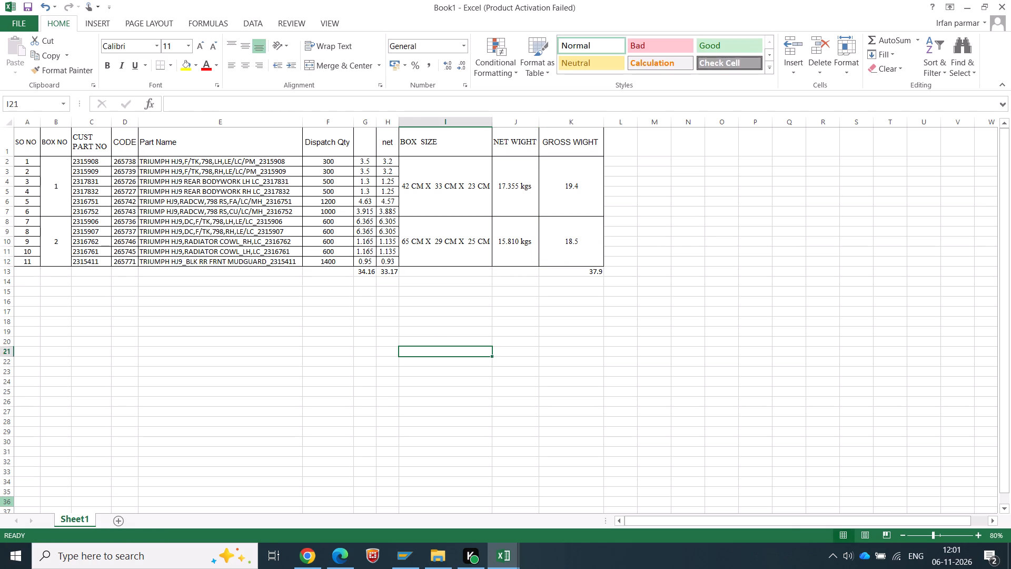
Copy the item weights G2:G12 from Book1 into the pkg list Nett. Wt. column starting at I30.
left_click_drag(370, 163, 368, 258)
key("ctrl+c")
key("alt+Tab")
right_click(509, 259)
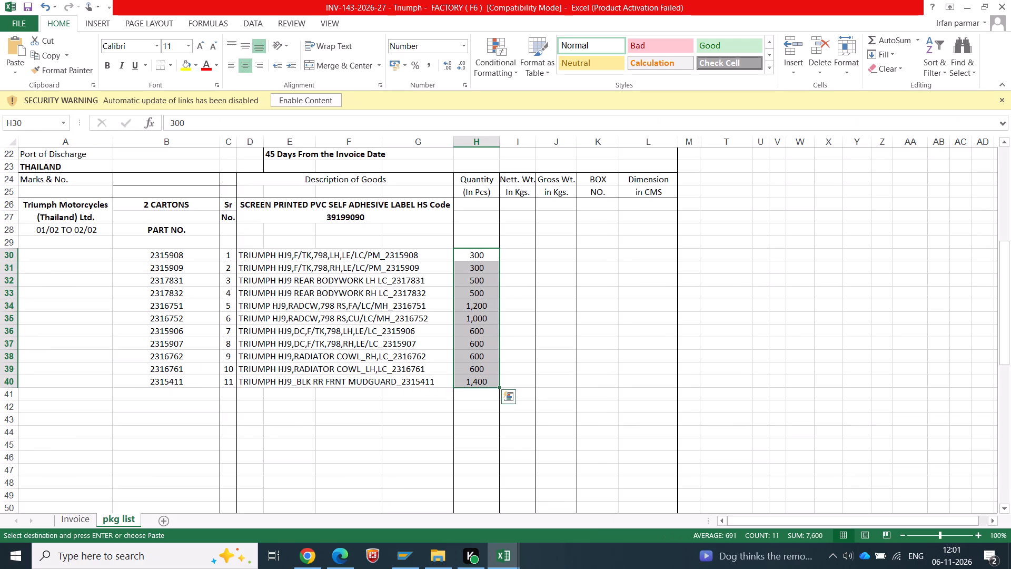
left_click(554, 320)
key("Escape")
left_click(742, 286)
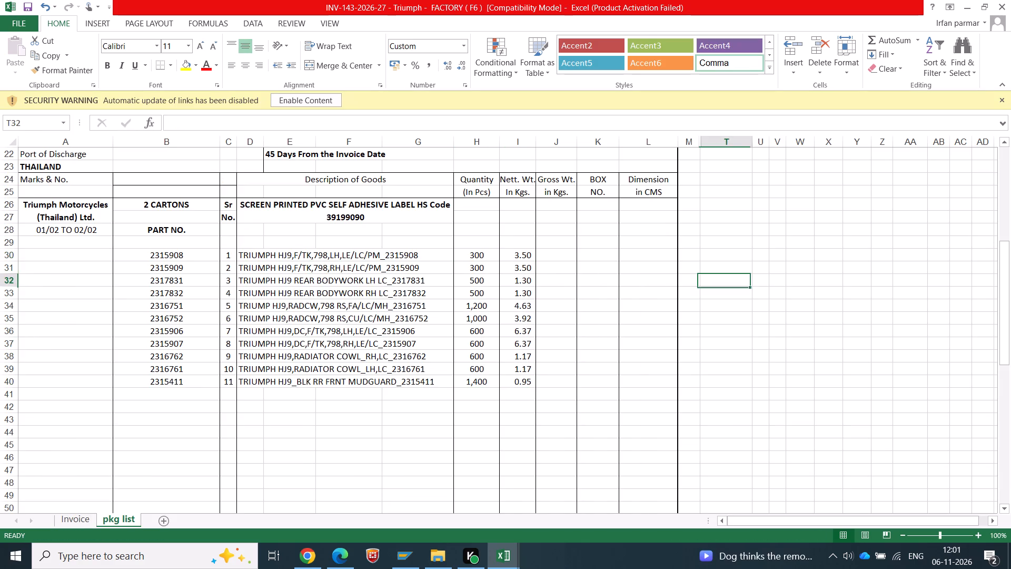
Check the box 1 items in Book1 and merge the pkg list Gross Wt. cells J30:J35 and J36:J40 per box.
key("alt+Tab")
left_click_drag(214, 160, 214, 181)
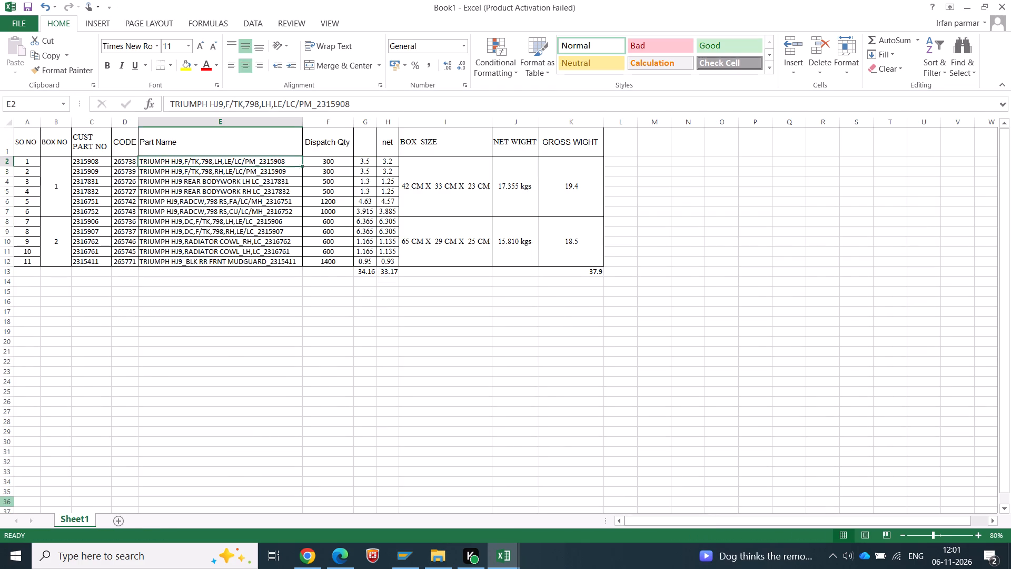
left_click_drag(214, 181, 212, 210)
key("alt+Tab")
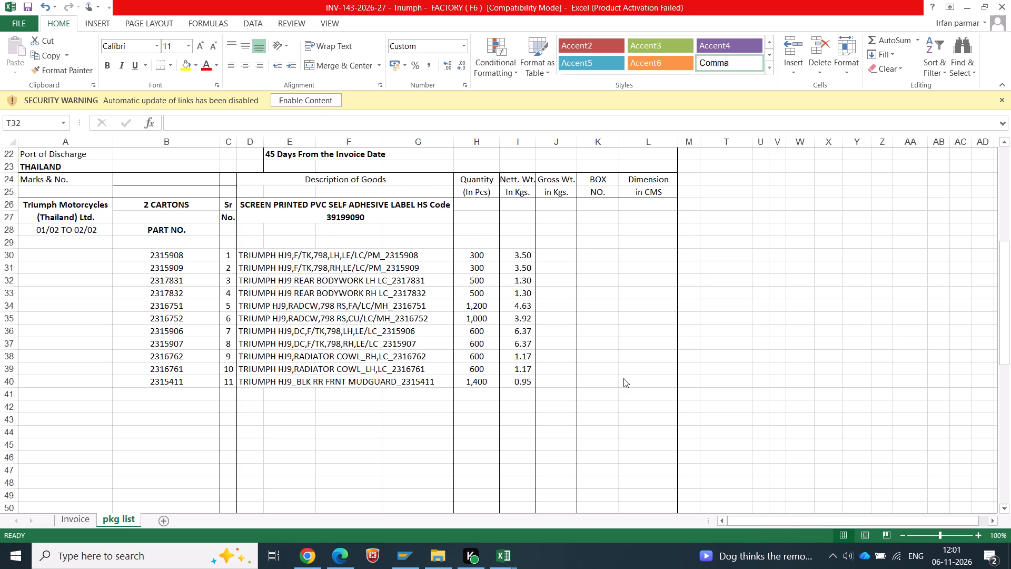
left_click_drag(551, 255, 548, 293)
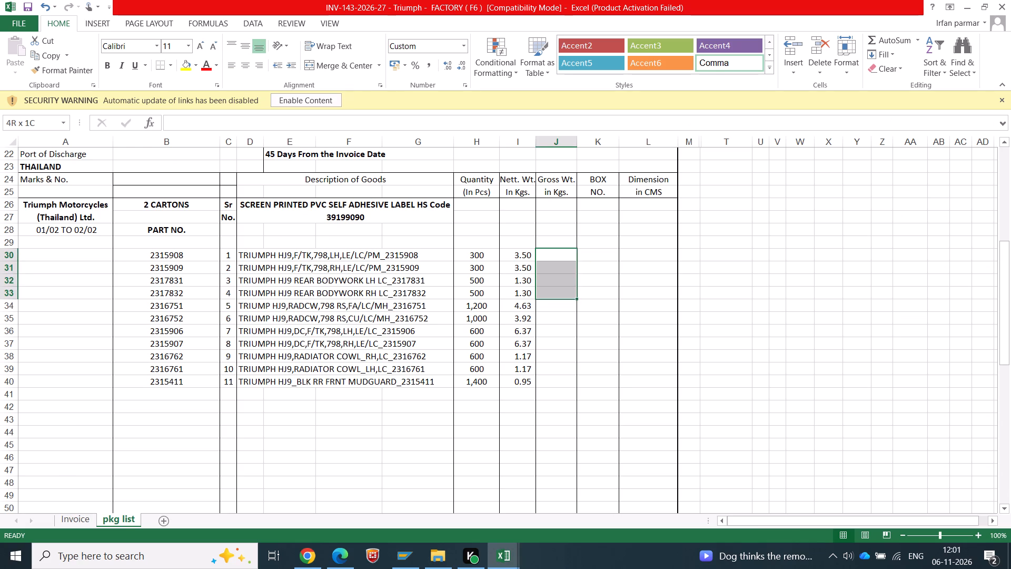
left_click_drag(548, 293, 548, 314)
left_click(348, 66)
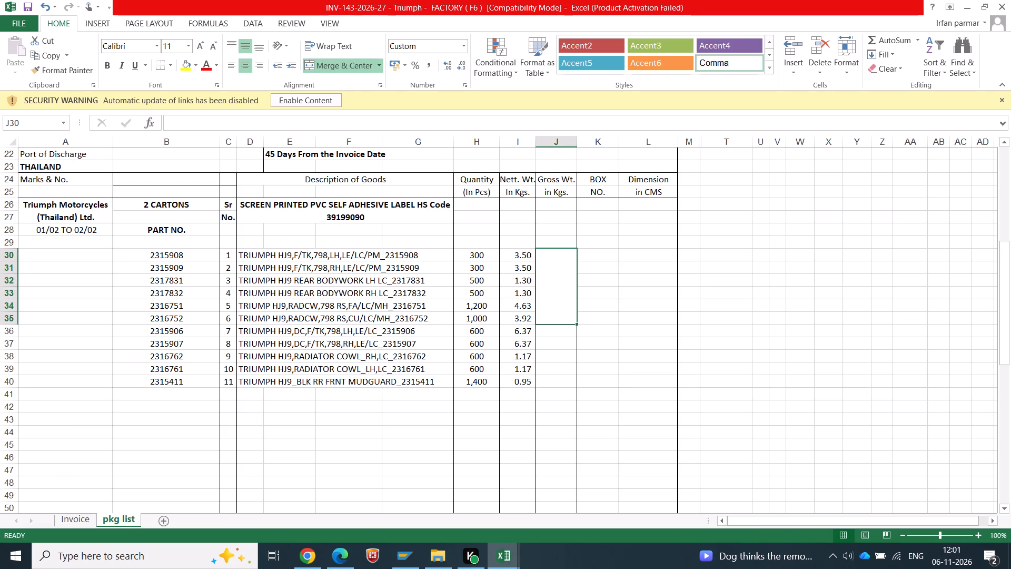
left_click_drag(563, 332, 560, 384)
key("F4")
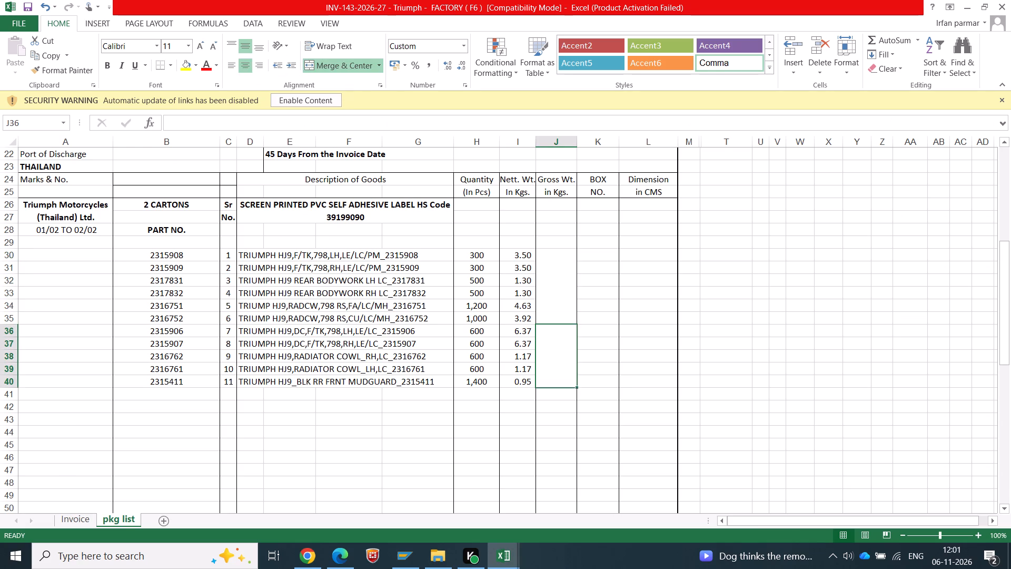
Merge the BOX NO. cells K30:K35 and K36:K40 into one block per box.
left_click_drag(592, 251, 589, 318)
key("F4")
left_click_drag(595, 332, 596, 372)
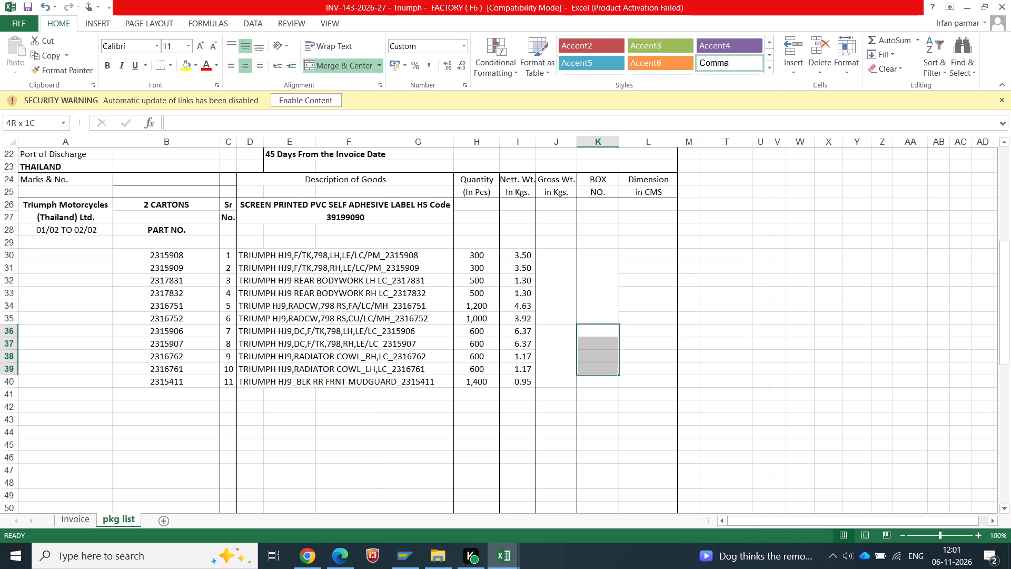
left_click_drag(596, 372, 596, 382)
key("F4")
Merge the Dimension cells L30:L35 and L36:L40 into one block per box.
left_click_drag(639, 254, 639, 313)
key("F4")
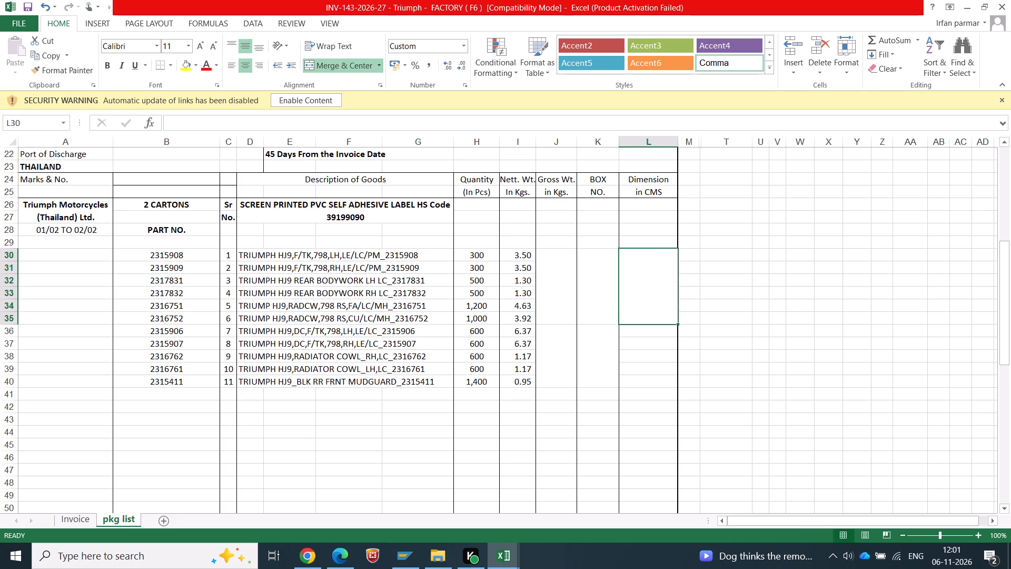
left_click_drag(637, 330, 637, 376)
key("F4")
left_click(730, 344)
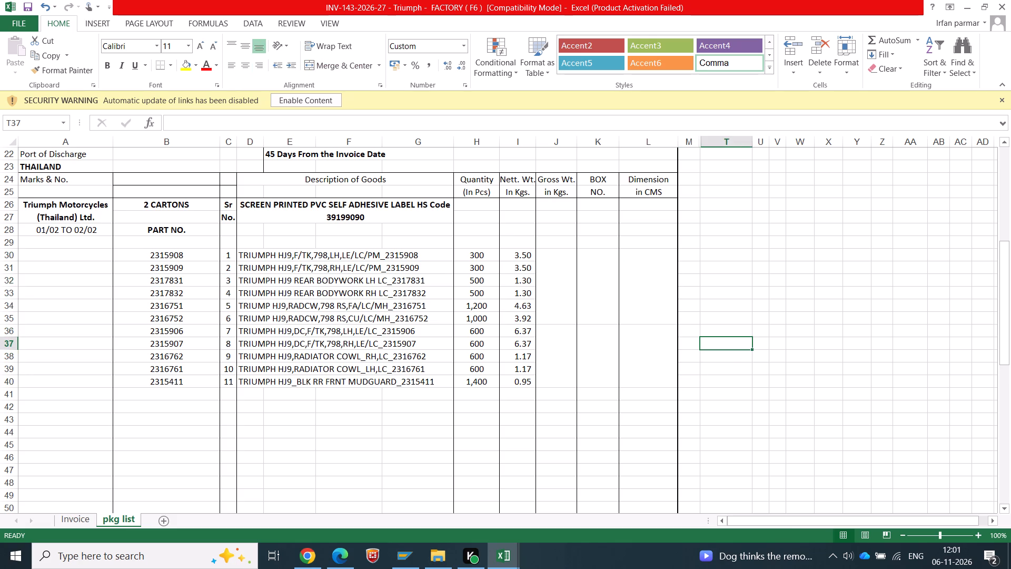
Apply a thick box border around each box's item rows, B30:L35 and B36:L40.
left_click_drag(655, 291, 142, 283)
left_click(173, 66)
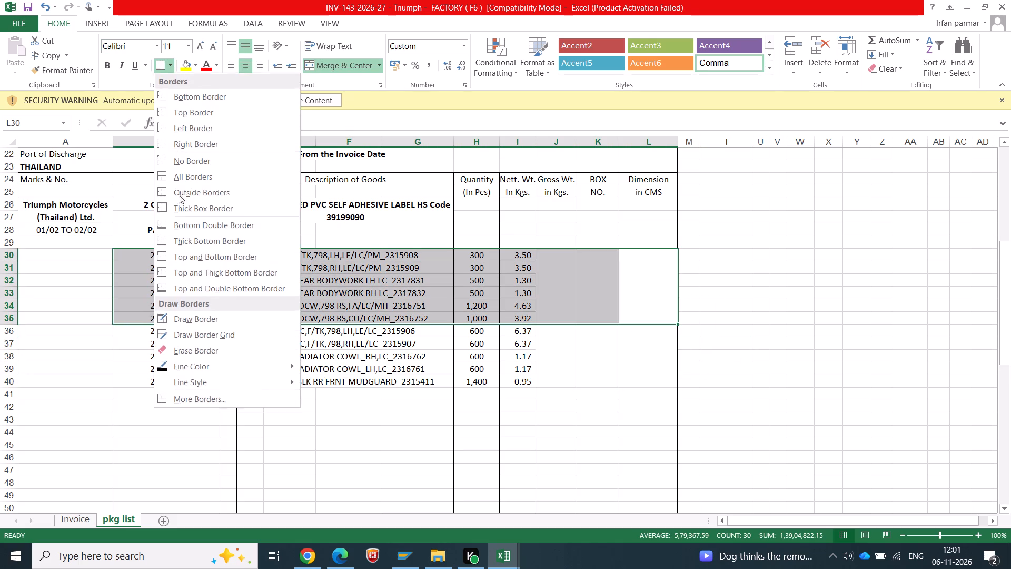
left_click(172, 207)
left_click_drag(656, 351, 128, 335)
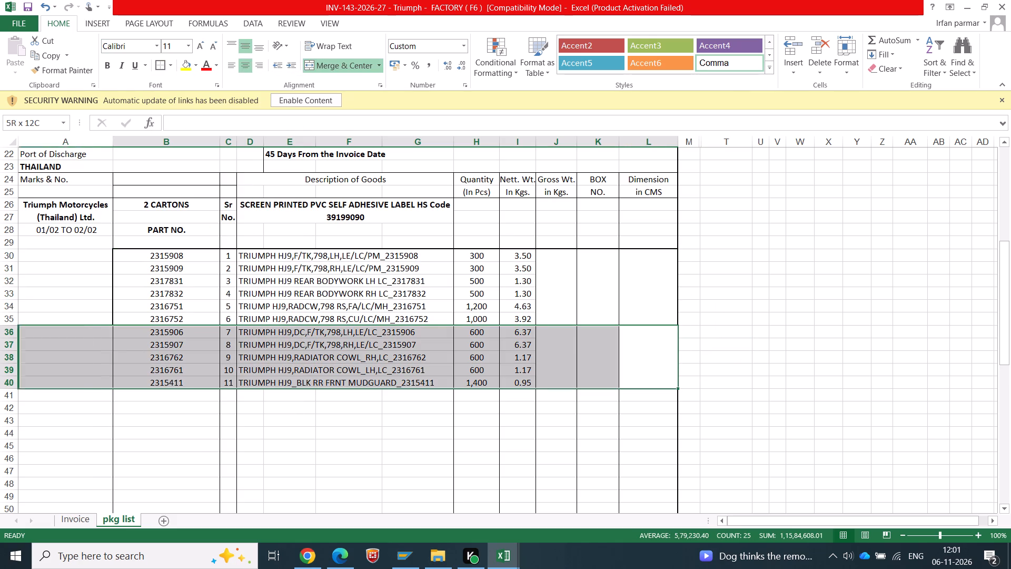
left_click_drag(128, 335, 139, 333)
left_click(156, 65)
Enter the gross weights from Book1 in the pkg list Gross Wt. blocks: 19.4 for the first box, 18.5 for the second.
left_click(568, 281)
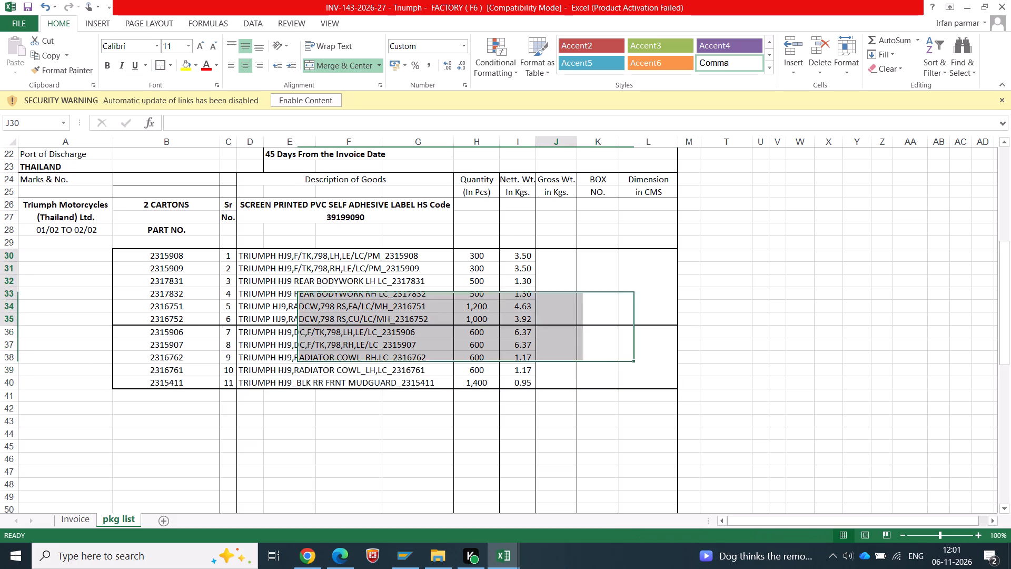
key("alt+Tab")
left_click(566, 204)
key("alt+Tab")
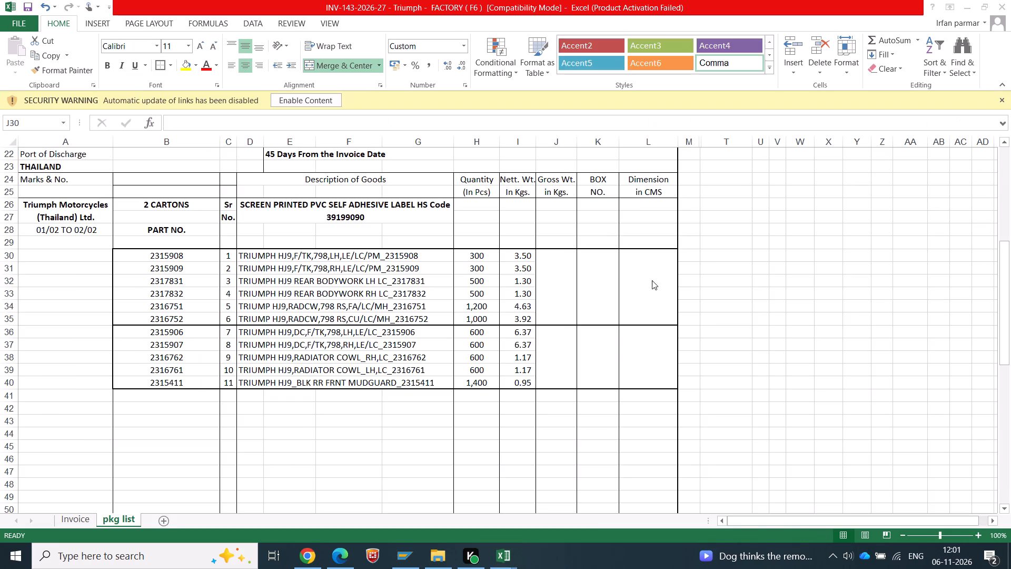
type("19.4")
key("Return")
key("alt+Tab")
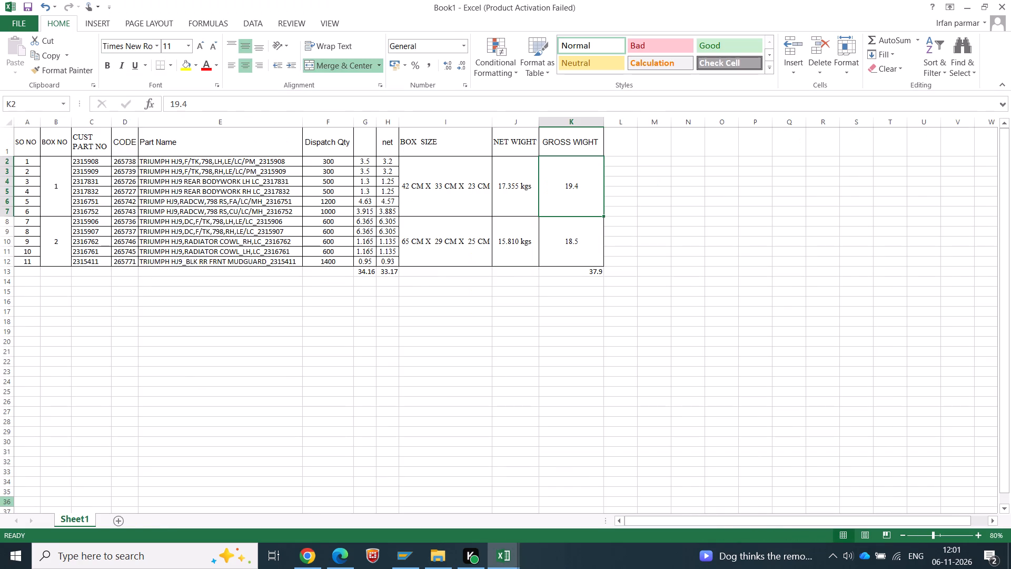
key("alt+Tab")
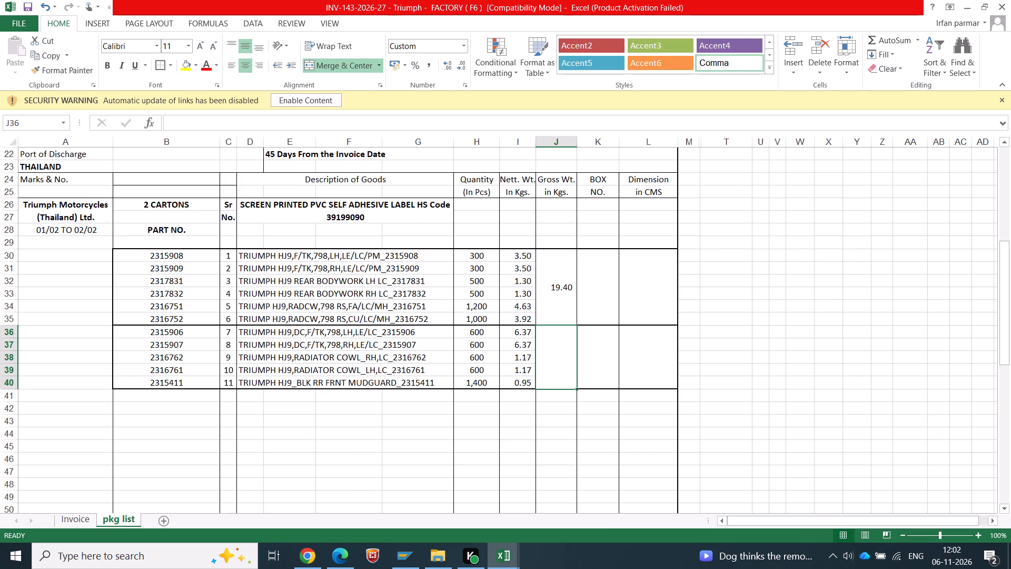
key("alt+Tab")
key("alt+Tab")
type("18.5")
key("Tab")
Number the two BOX NO. blocks 1 and 2, entered as text.
key("Up")
type("'1")
key("Return")
type("'24")
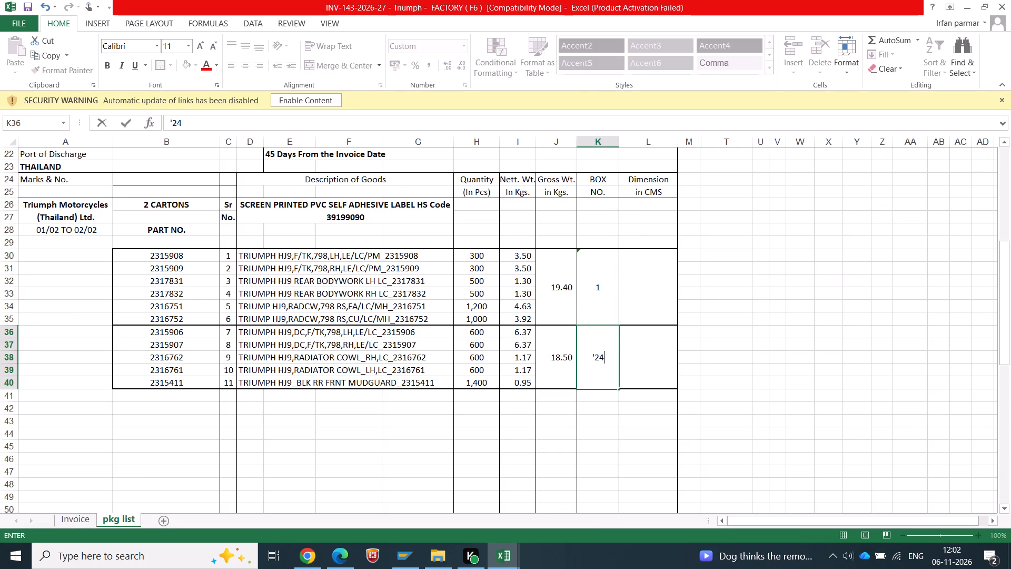
key("BackSpace")
key("Return")
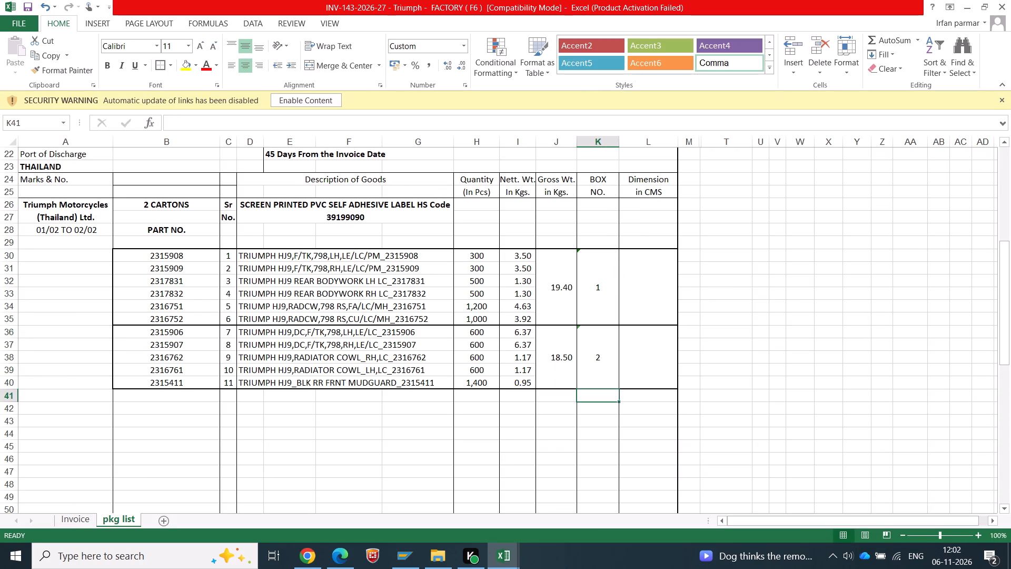
Look up box 1's size in Book1 and enter 42 x 33 x 23 in its Dimension block on the pkg list.
key("alt+Tab")
left_click(489, 193)
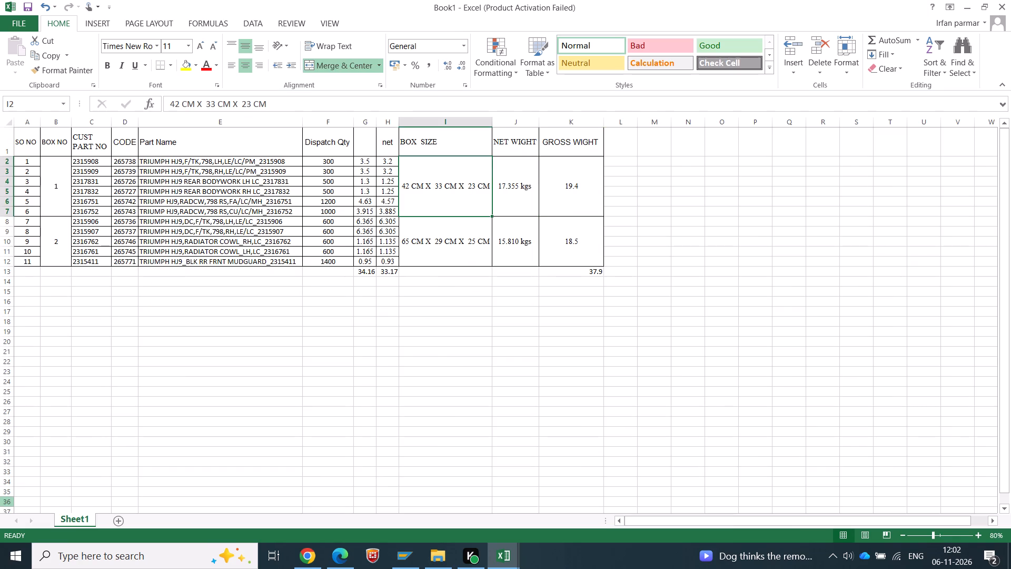
key("alt+Tab")
type("42")
key("Escape")
key("Right")
key("Up")
key("Up")
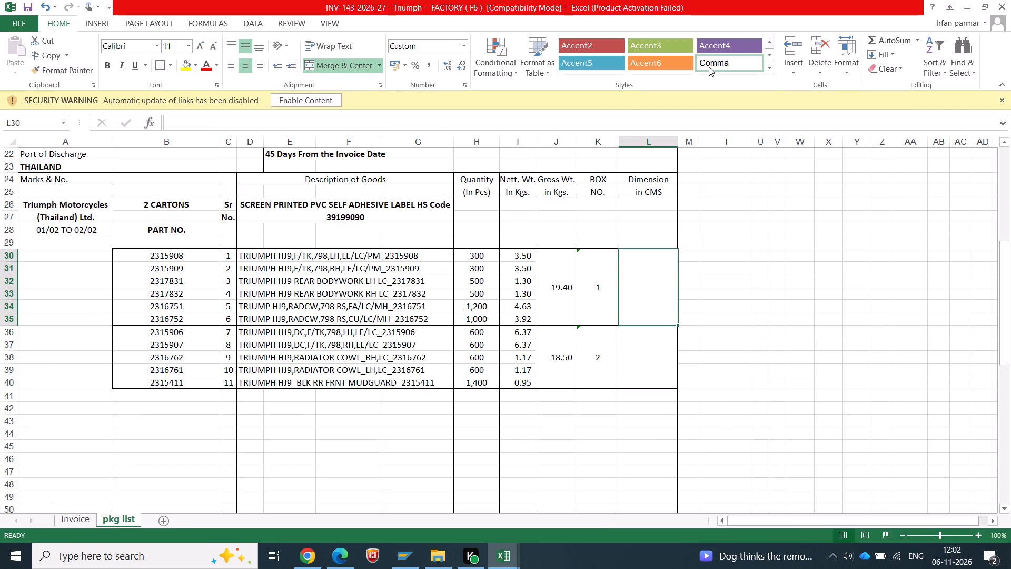
type("42 x 33")
key("space")
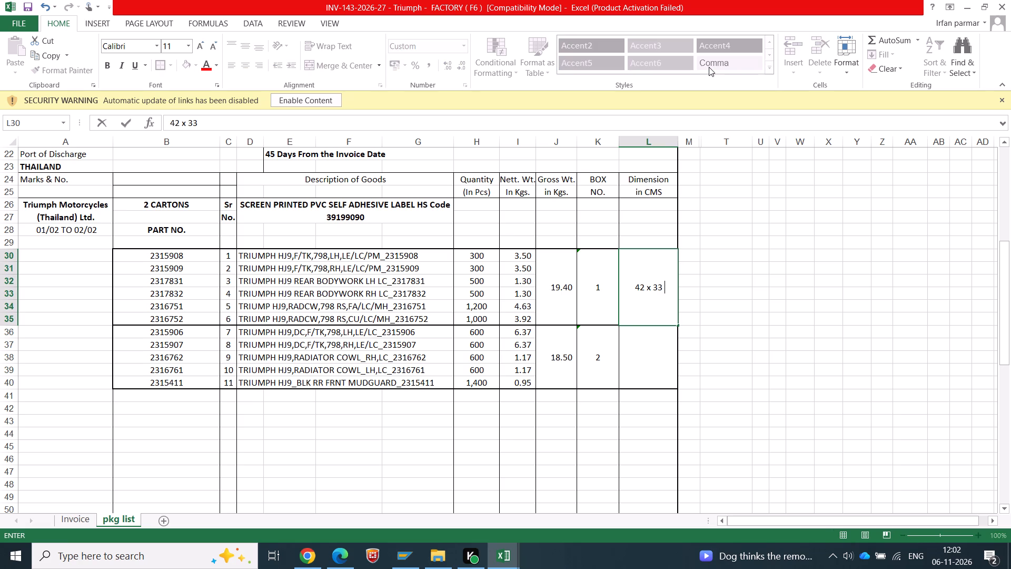
type("x 23")
key("Return")
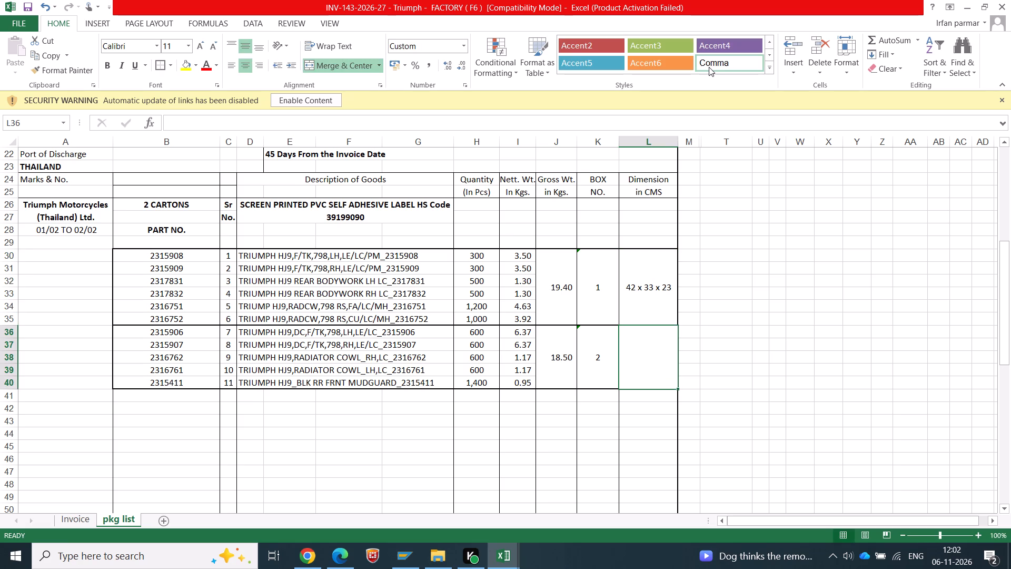
Look up box 2's size in Book1 and enter 65 x 29 x 25 in its Dimension block on the pkg list.
key("alt+Tab")
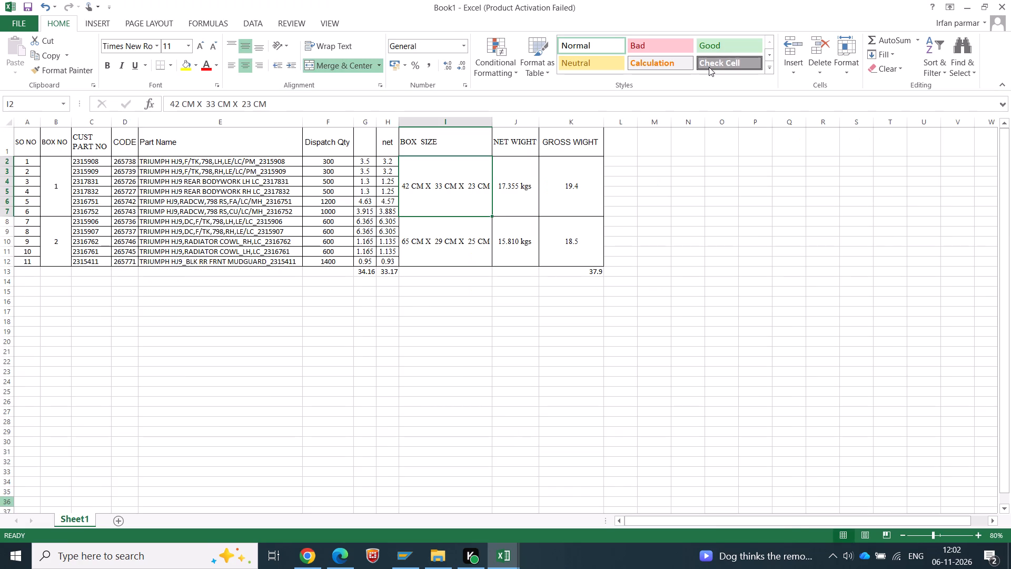
key("alt+Tab")
type("65 x 29 x 25")
key("Return")
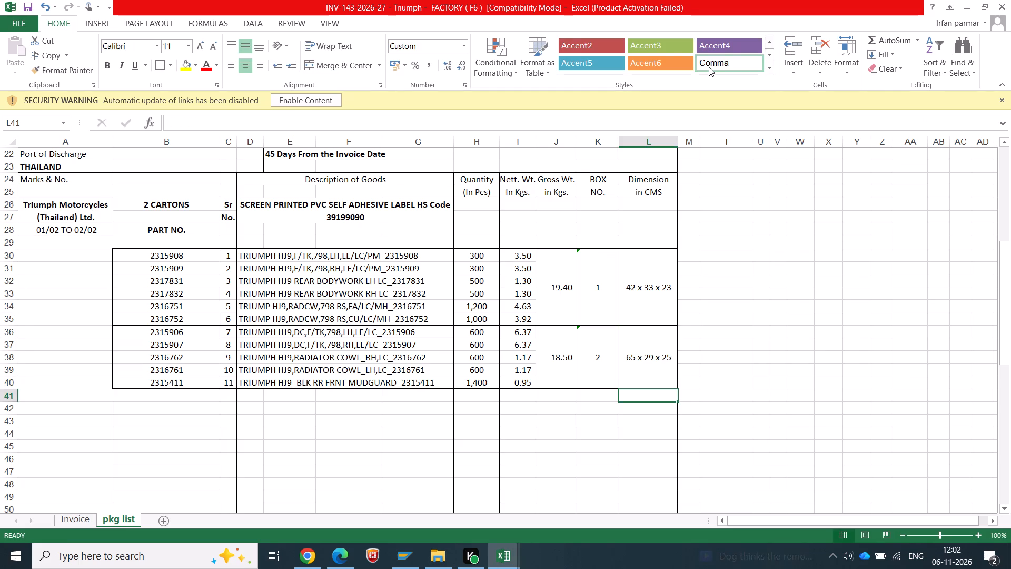
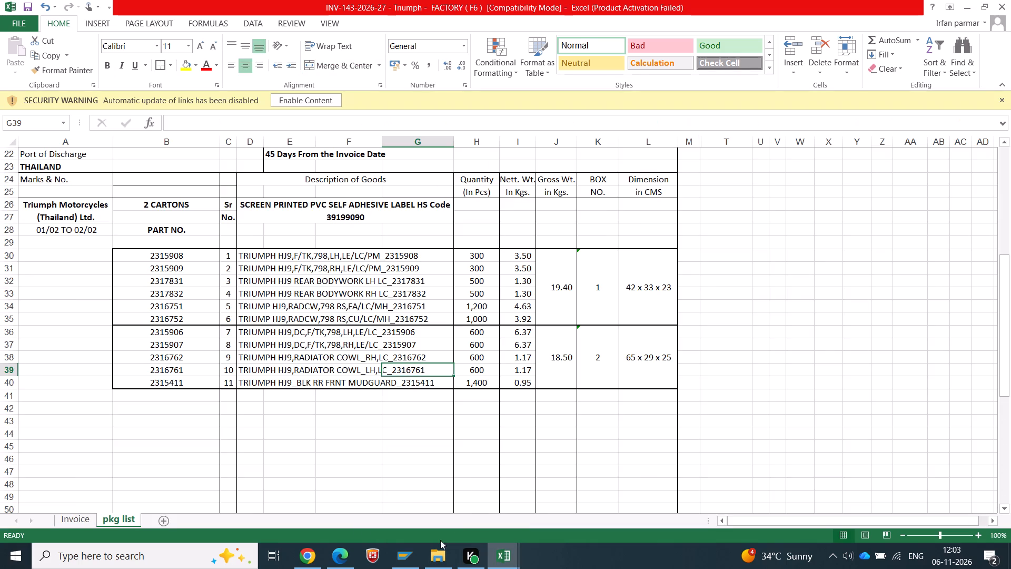
Check the pkg list's totals row, including the range the Quantity total sums, against the item rows above it.
left_click(678, 322)
scroll(661, 337, "down", 7)
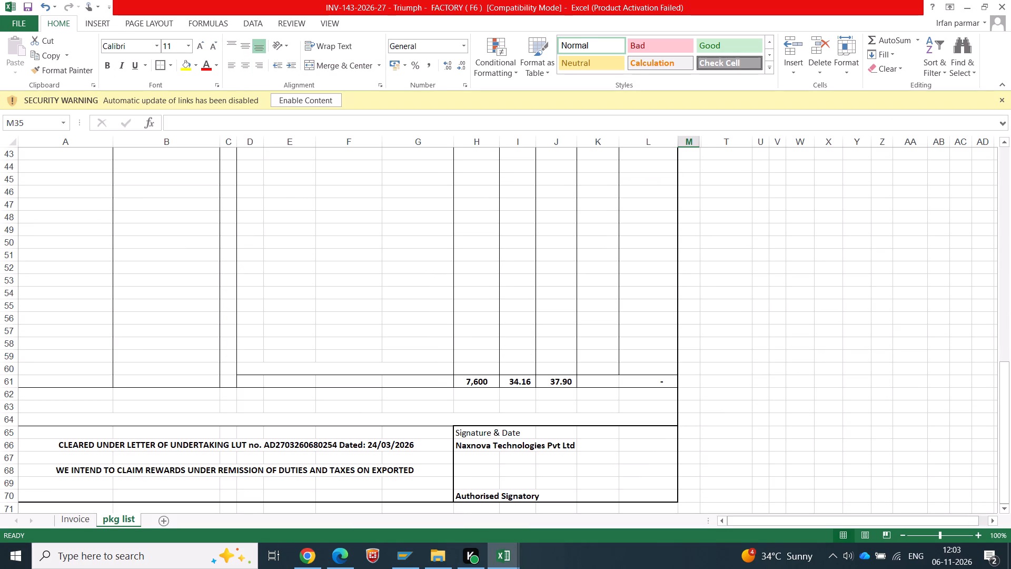
left_click(471, 387)
key("F2")
scroll(599, 359, "up", 9)
left_click(784, 369)
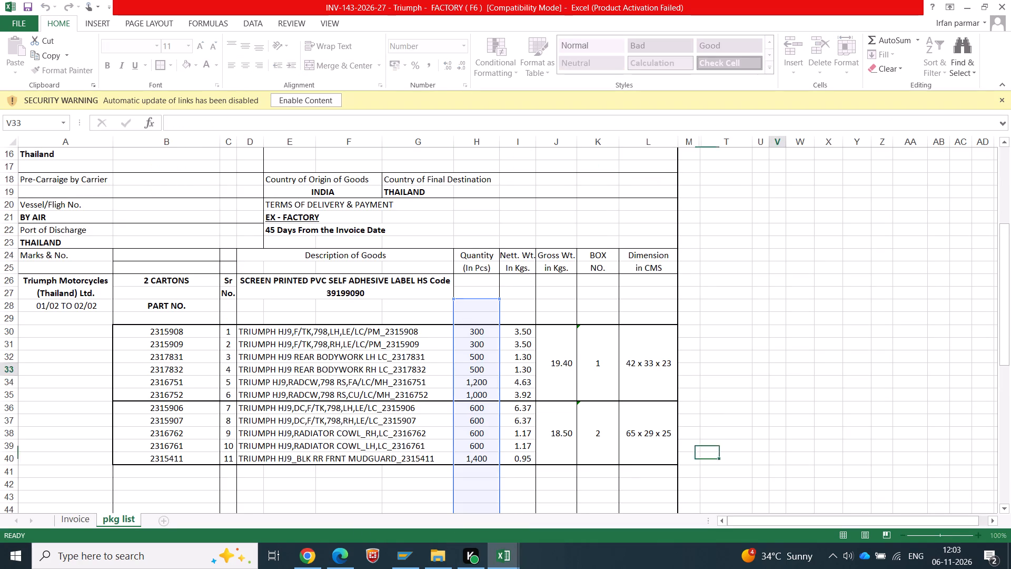
scroll(738, 373, "down", 5)
scroll(552, 437, "down", 6)
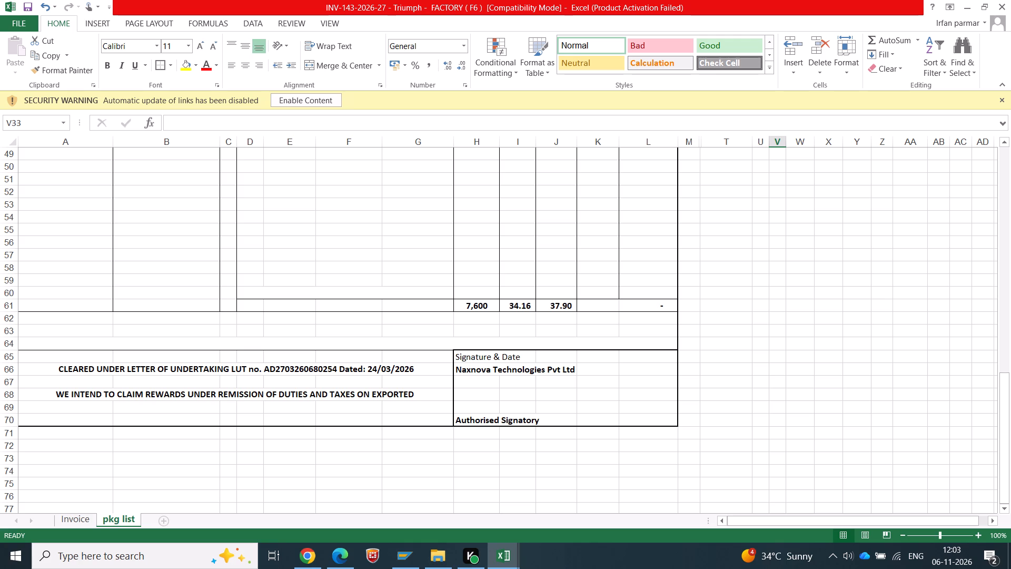
scroll(236, 428, "up", 1)
scroll(148, 306, "up", 9)
scroll(166, 309, "down", 1)
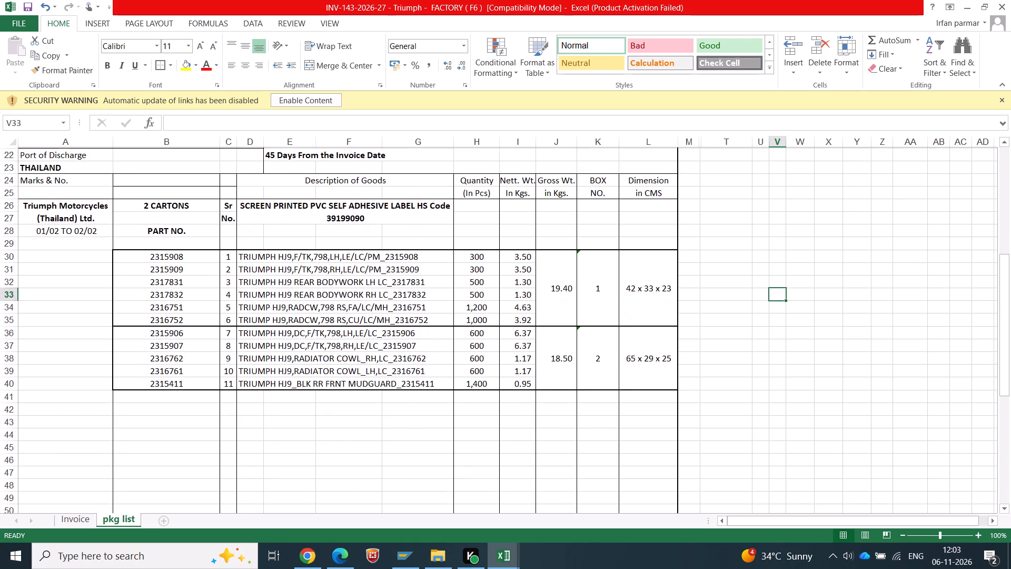
Switch to Book1 and select the BOX SIZE, NET WIGHT and GROSS WIGHT columns.
key("alt+Tab")
left_click_drag(430, 119, 583, 122)
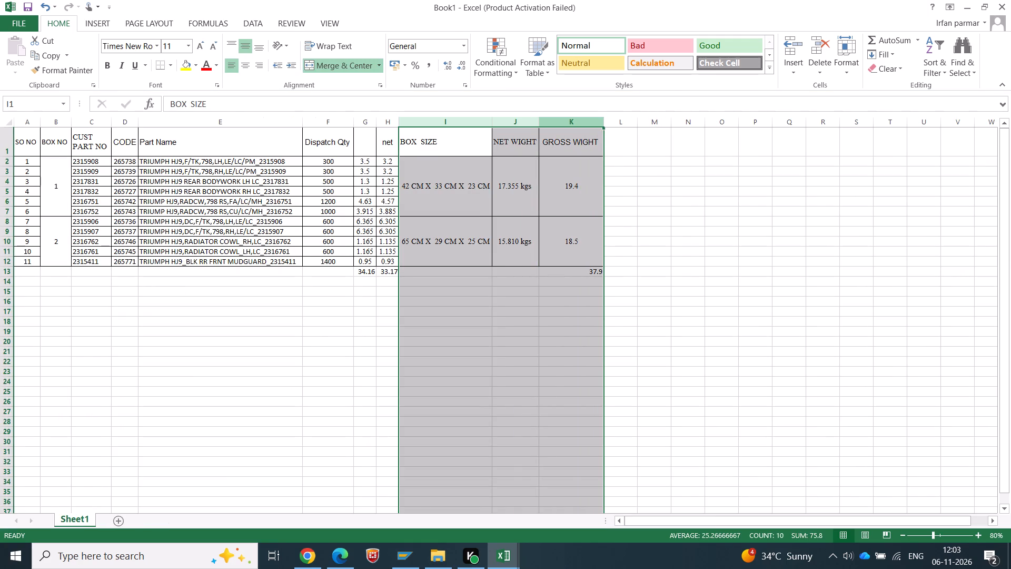
Delete the BOX SIZE, NET WIGHT, GROSS WIGHT and BOX NO columns from Book1.
right_click(584, 121)
left_click(623, 227)
left_click(859, 419)
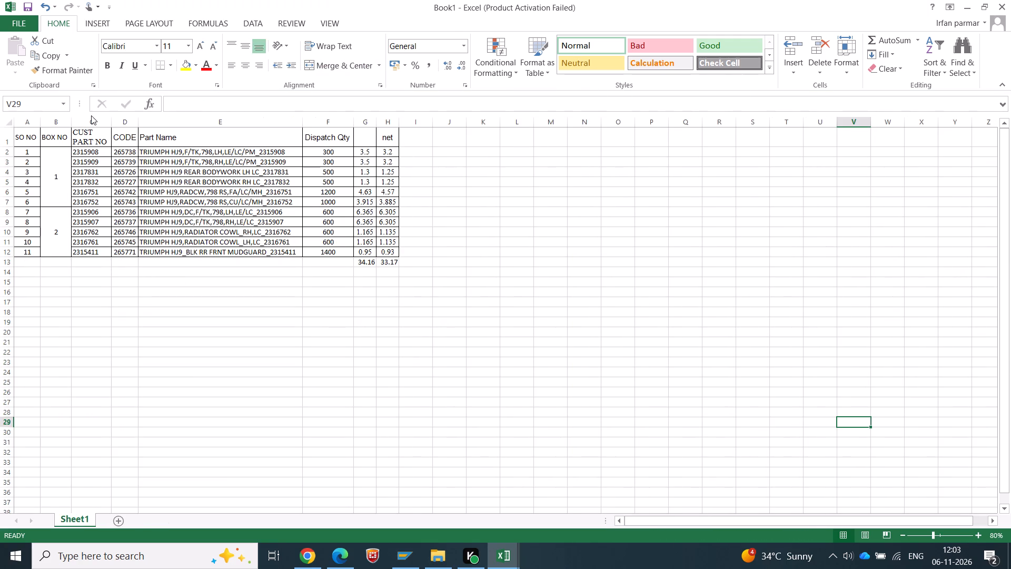
left_click(53, 116)
left_click(52, 125)
right_click(52, 125)
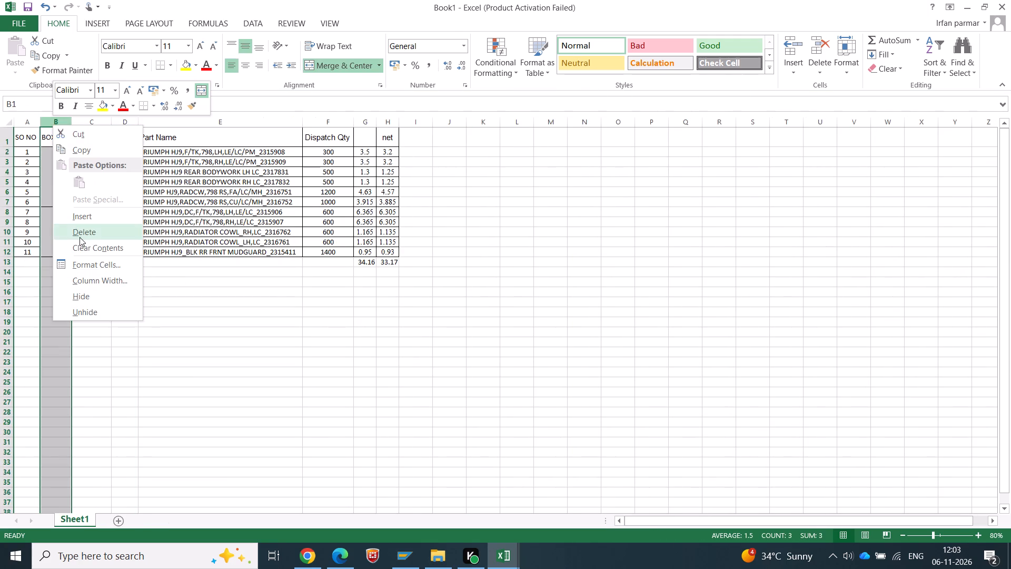
left_click(80, 237)
Turn off text wrapping in Book1's header row and autofit all column widths.
left_click(8, 134)
left_click(323, 49)
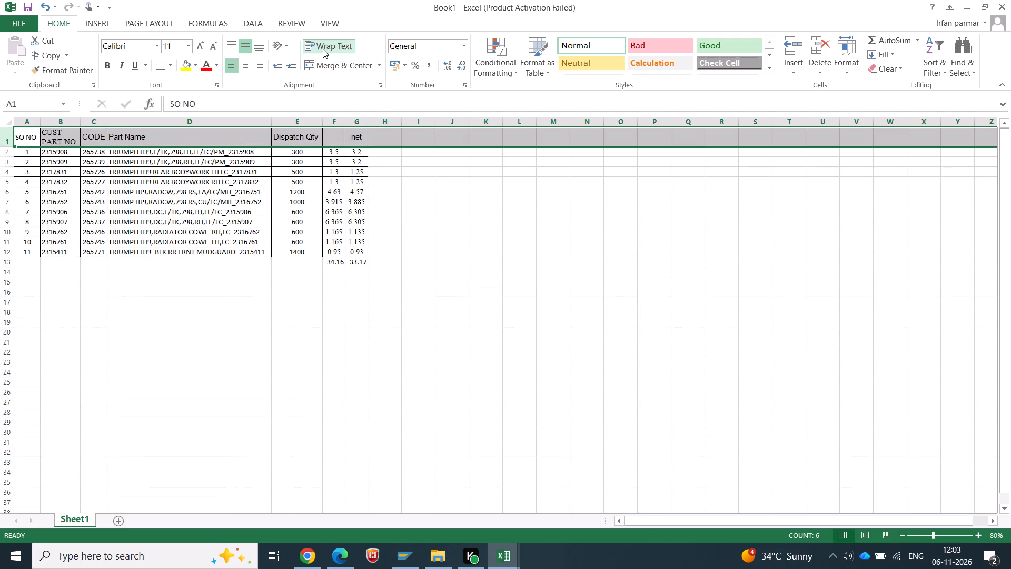
left_click(323, 49)
left_click(8, 123)
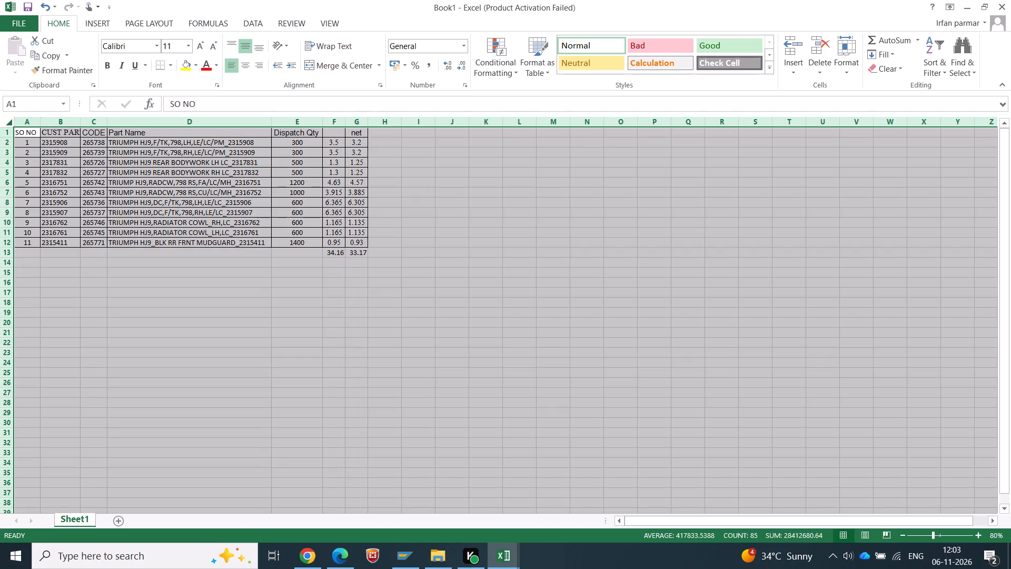
double_click(41, 123)
left_click(111, 132)
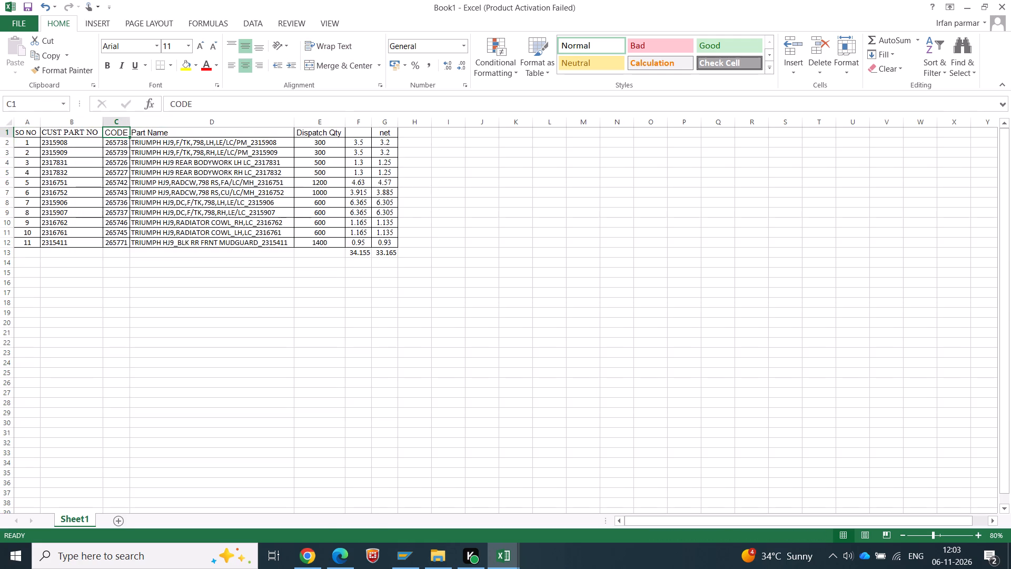
Add filters to Book1's header row and sort the item rows by CODE from smallest to largest.
left_click(0, 135)
left_click(4, 131)
left_click(253, 19)
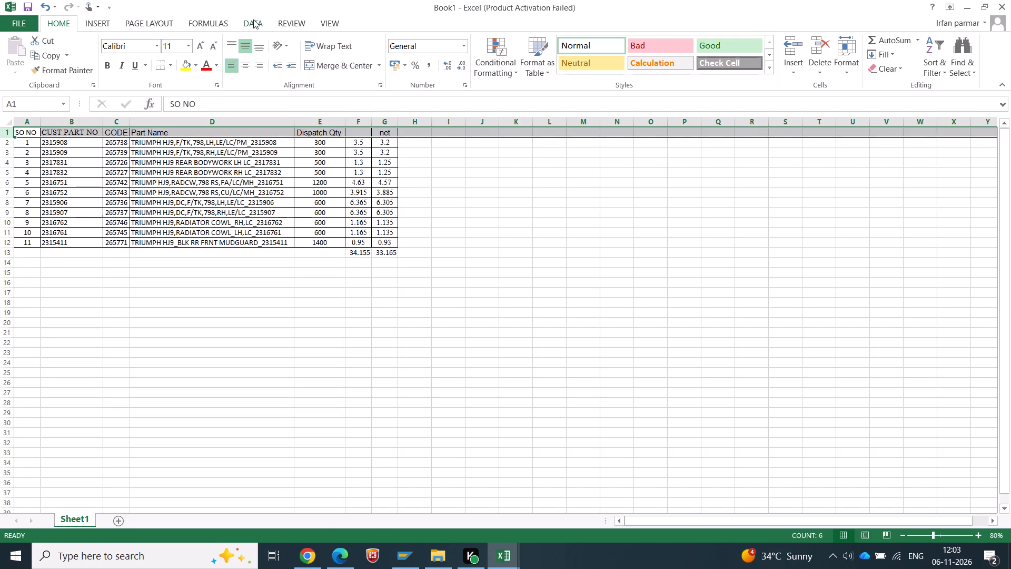
left_click(331, 58)
left_click(555, 299)
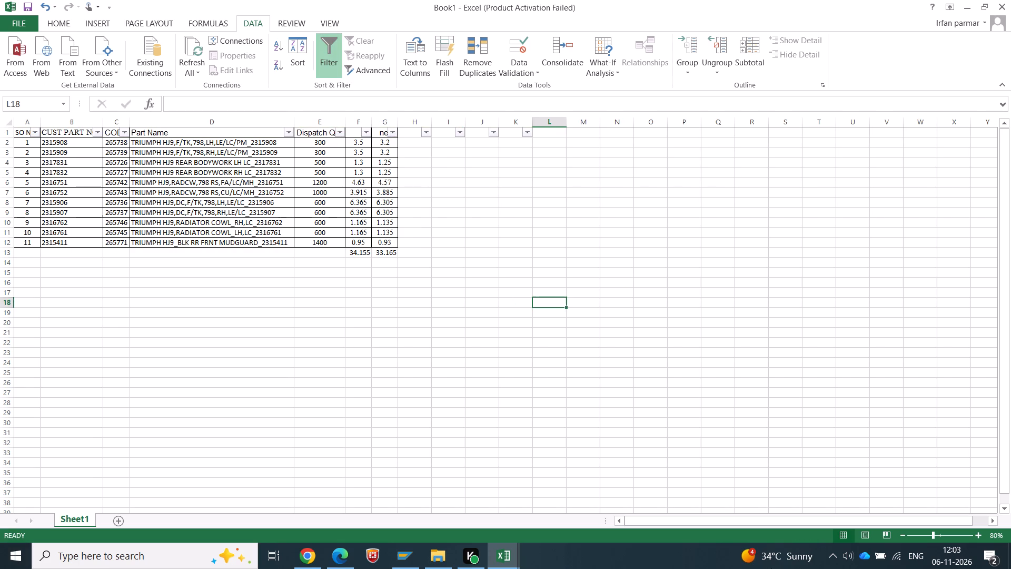
left_click(125, 133)
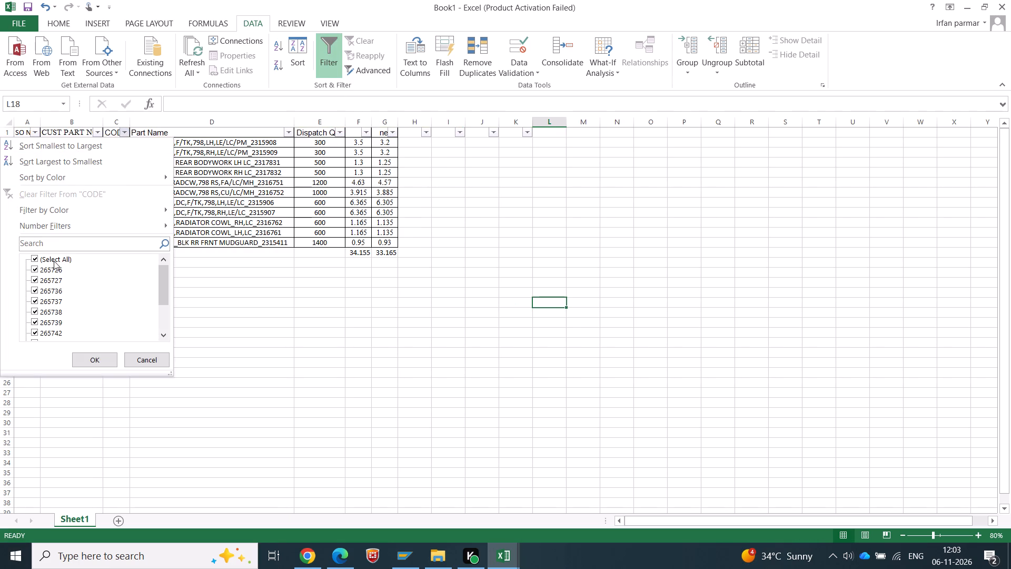
left_click(64, 148)
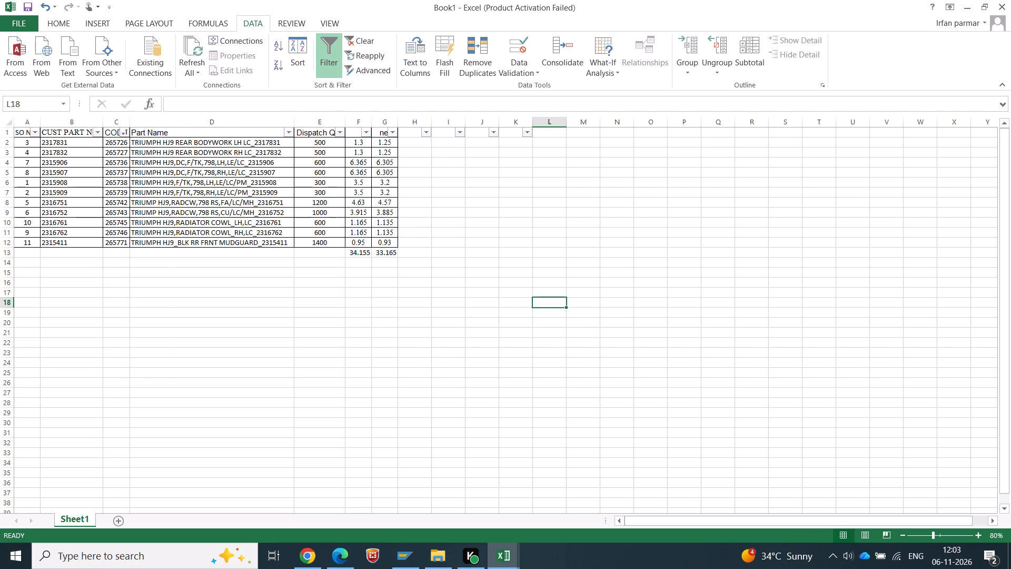
Copy the sorted customer part numbers from Book1 into the Invoice sheet's PART NO. column, starting at row 34, as values.
left_click_drag(55, 147, 58, 244)
key("ctrl+c")
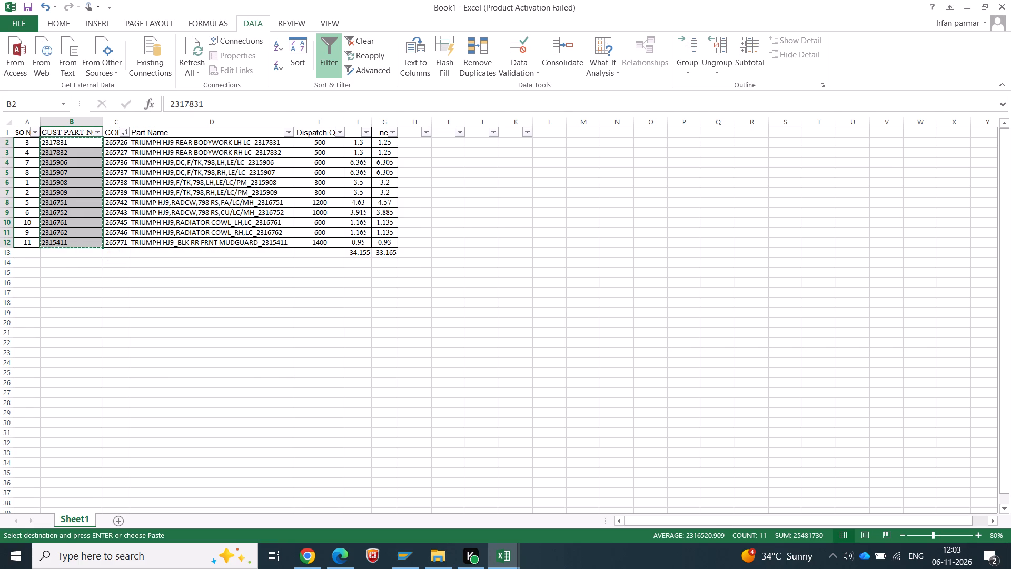
key("alt+Tab")
left_click(73, 528)
left_click(74, 523)
scroll(213, 346, "down", 1)
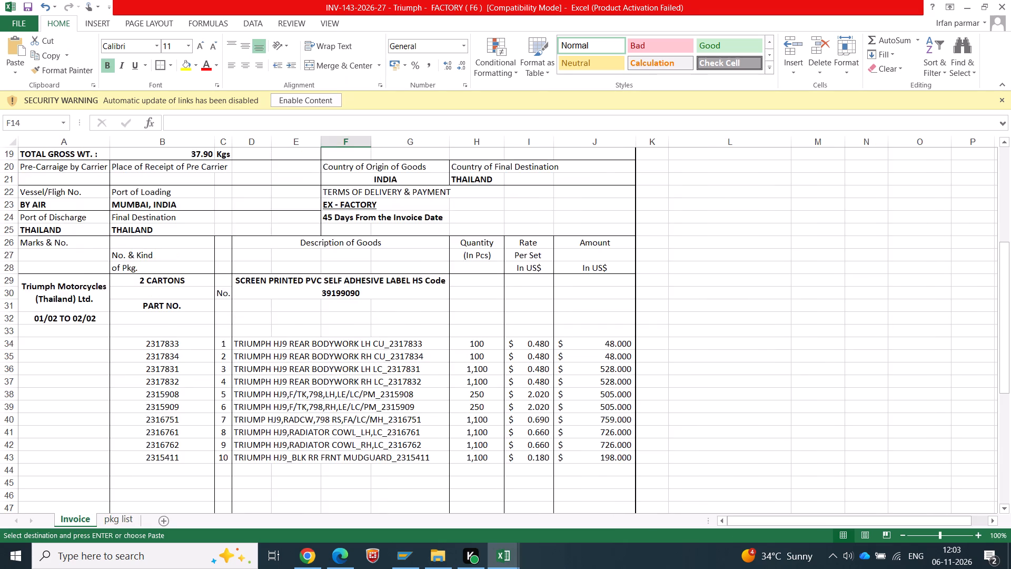
scroll(213, 346, "down", 1)
right_click(153, 262)
left_click(196, 322)
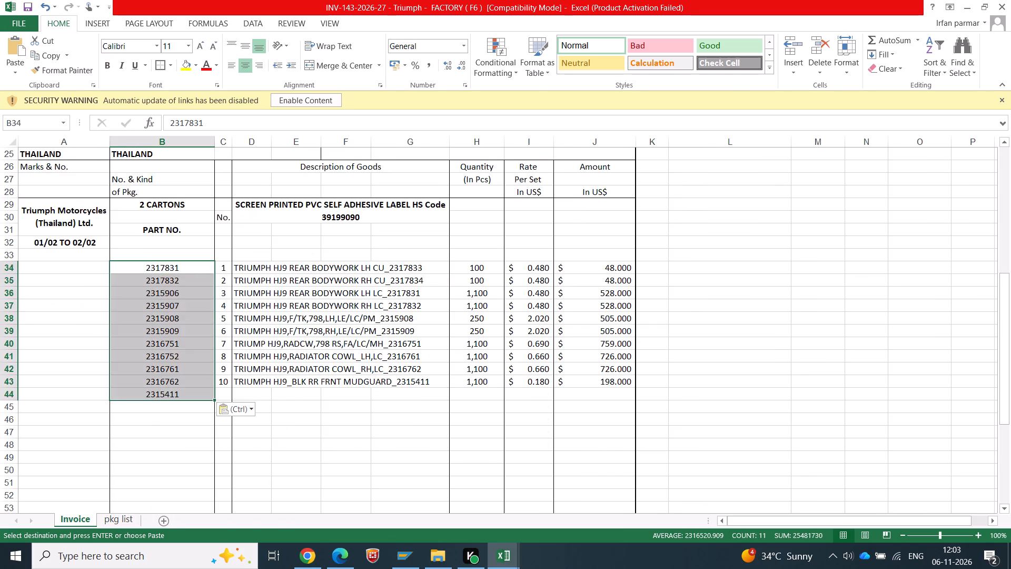
Copy the part names from Book1 into the Invoice sheet's Description of Goods column, starting at row 34, as values.
key("alt+Tab")
scroll(140, 175, "up", 4)
left_click_drag(151, 146, 148, 177)
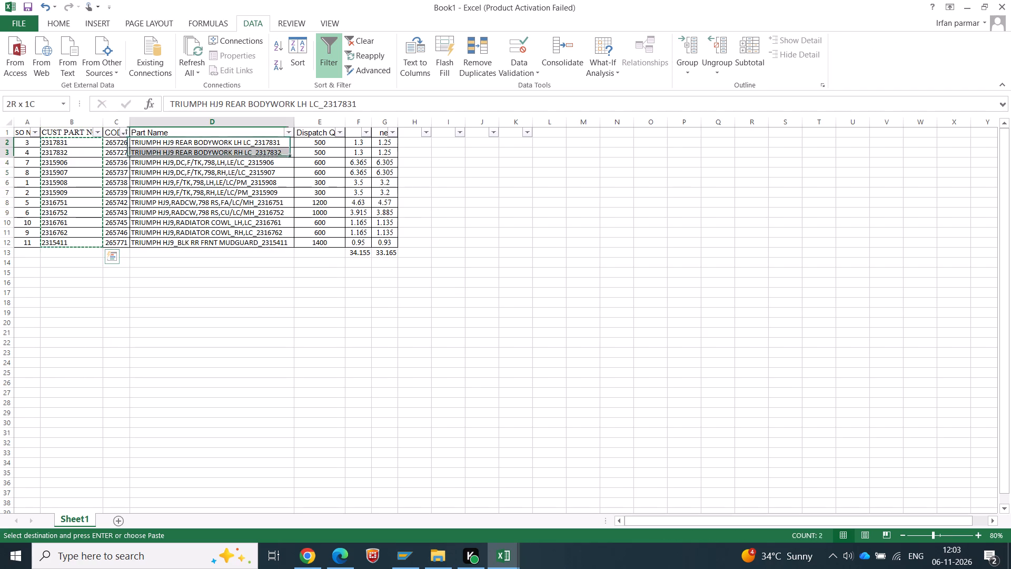
left_click_drag(148, 177, 151, 245)
key("ctrl+c")
key("alt+Tab")
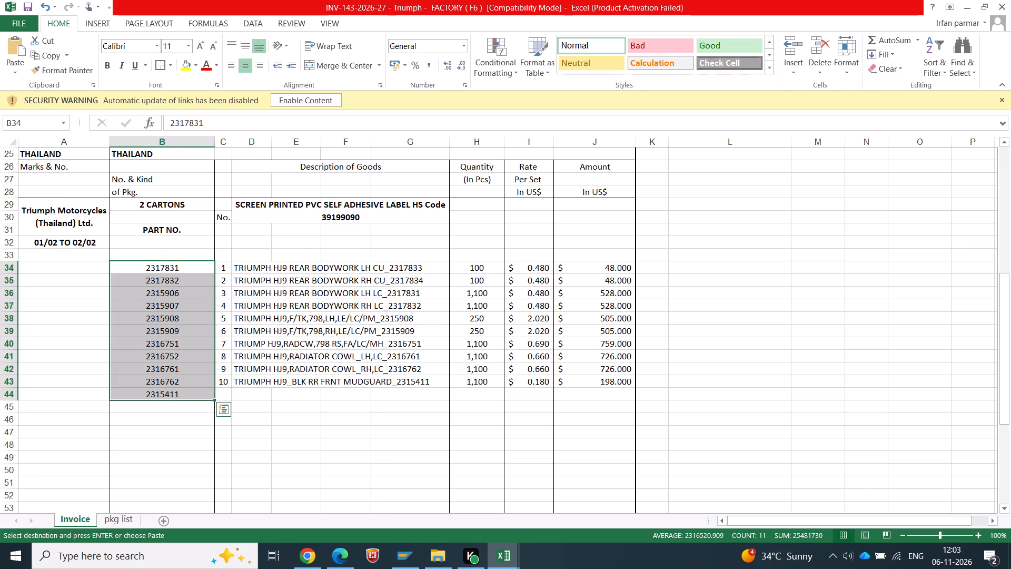
right_click(247, 267)
left_click(289, 329)
Fill the Invoice sheet's No. column formula down to row 44 for part 2315411.
left_click(218, 392)
key("ctrl+d")
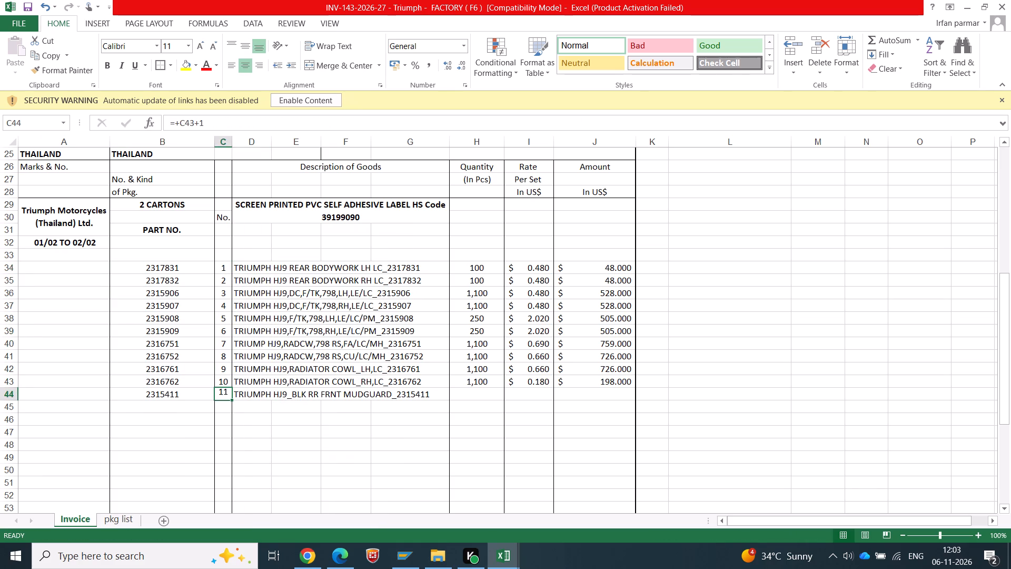
Copy the dispatch quantities from Book1 into the Invoice sheet's Quantity column, starting at row 34.
key("alt+Tab")
scroll(258, 207, "up", 3)
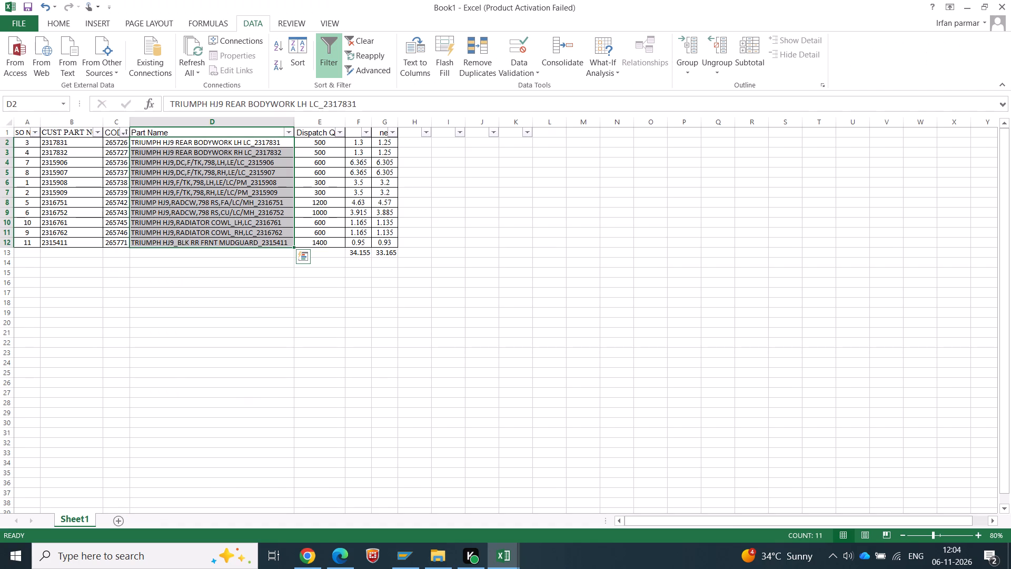
left_click_drag(325, 145, 329, 244)
key("ctrl+c")
key("alt+Tab")
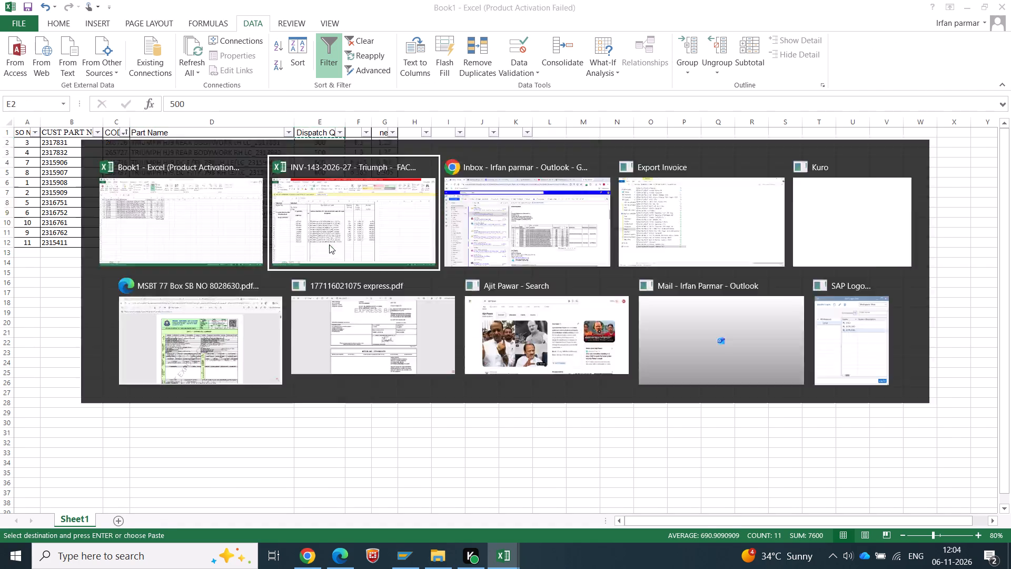
right_click(481, 268)
left_click(516, 328)
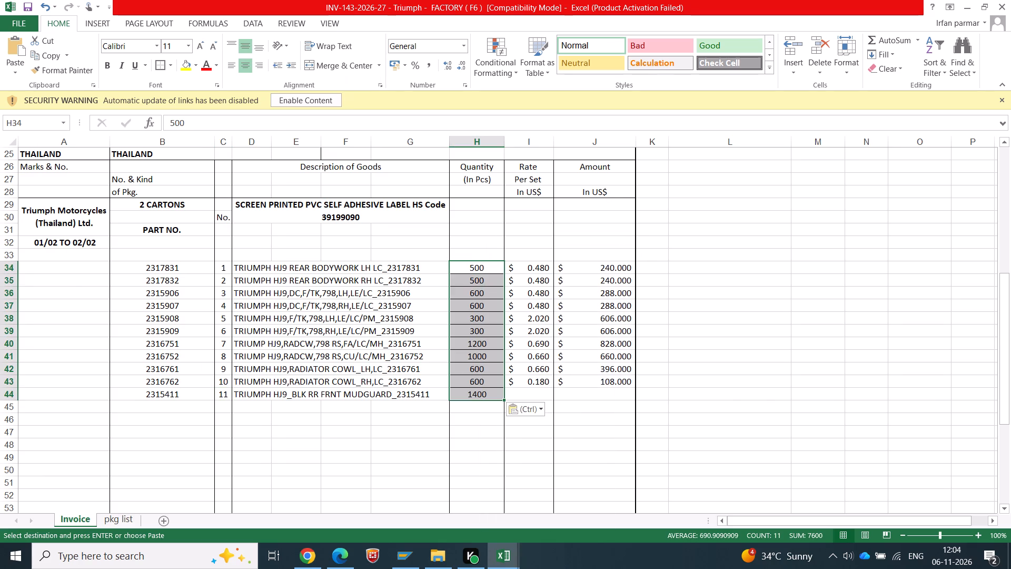
Fill the invoice's Amount formula down to row 44.
left_click(592, 396)
key("ctrl+d")
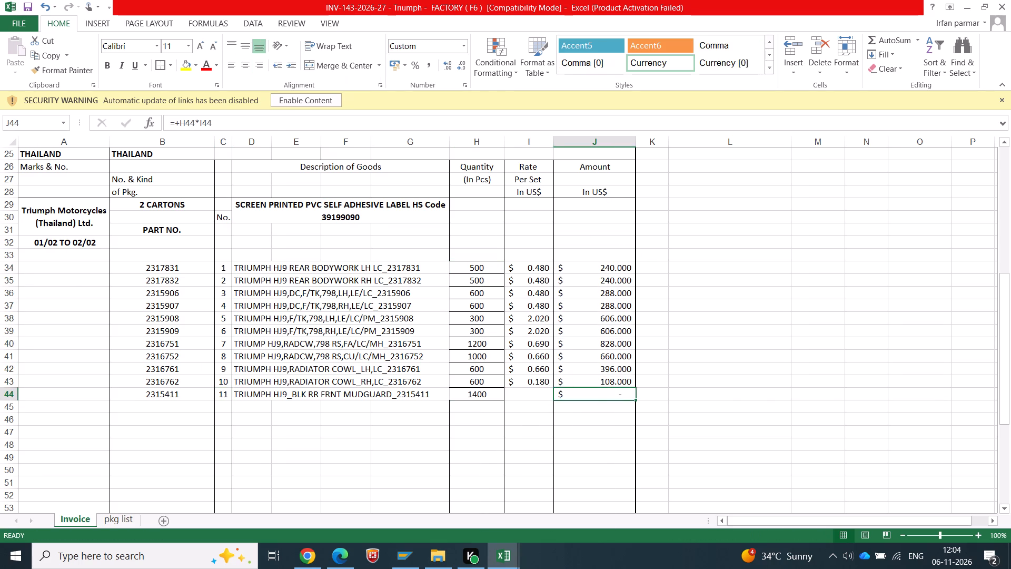
Clear the old rates from the invoice's Rate column, rows 34 to 43.
left_click_drag(520, 271, 523, 381)
key("Delete")
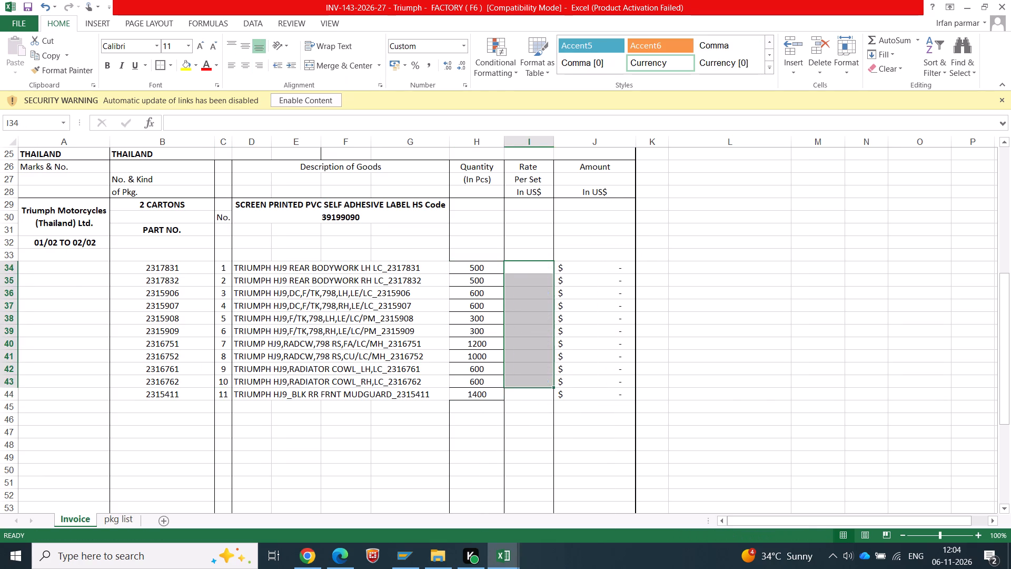
Copy Book1's dispatch quantities again and paste them as values over the invoice's Quantity entries.
left_click(500, 396)
key("alt+Tab")
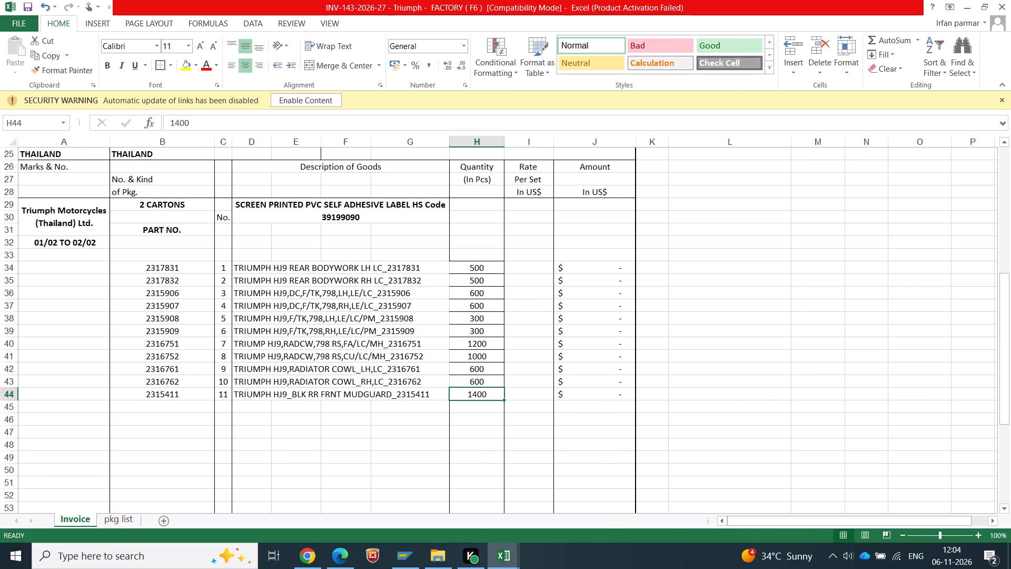
key("ctrl+c")
key("alt+Tab")
right_click(469, 266)
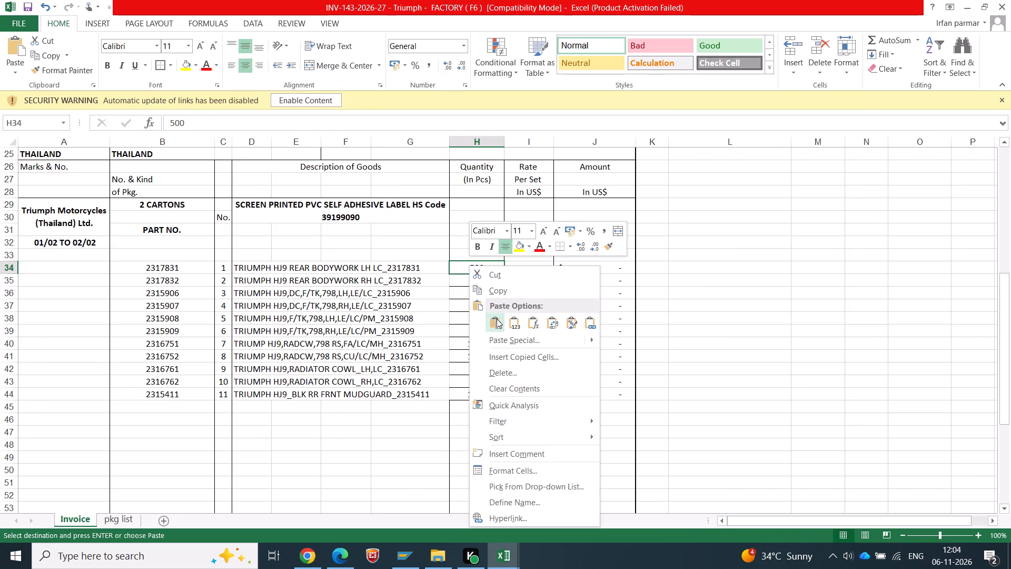
left_click(509, 325)
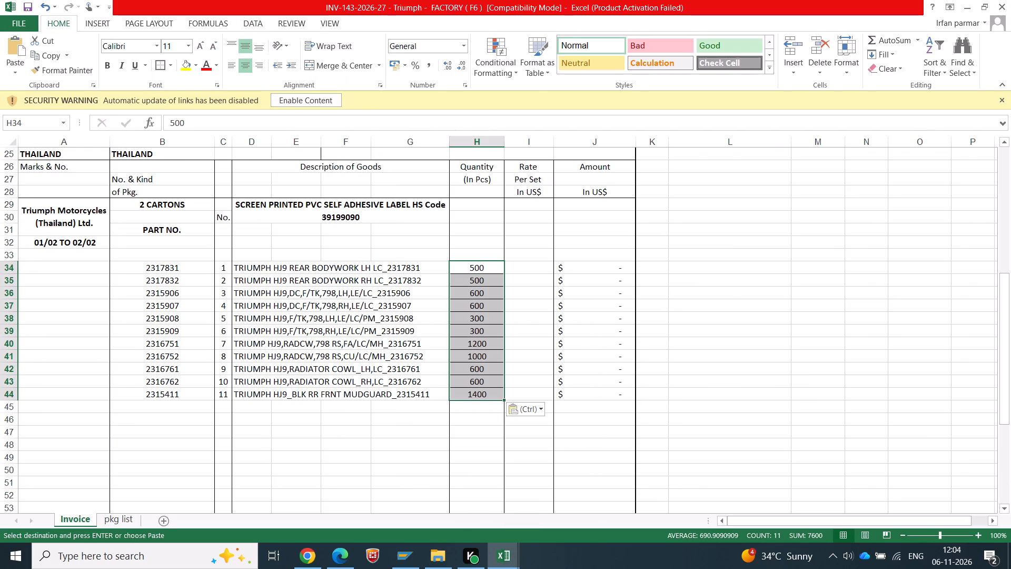
Copy the format of blank Quantity cell H31 down over the pasted quantities to remove their borders.
left_click(475, 260)
left_click(475, 253)
left_click(476, 235)
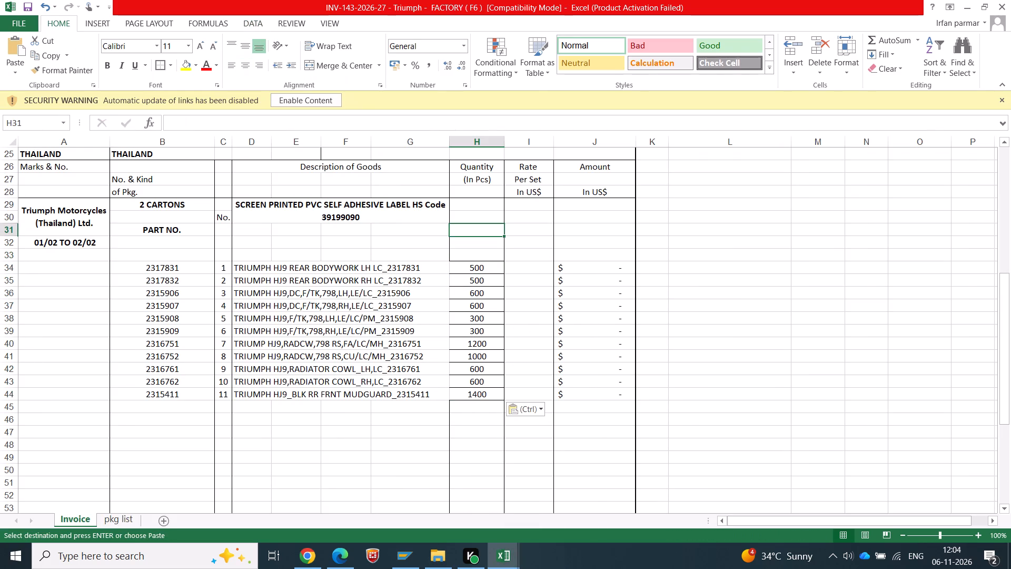
left_click(54, 72)
left_click_drag(474, 234, 479, 424)
left_click(500, 447)
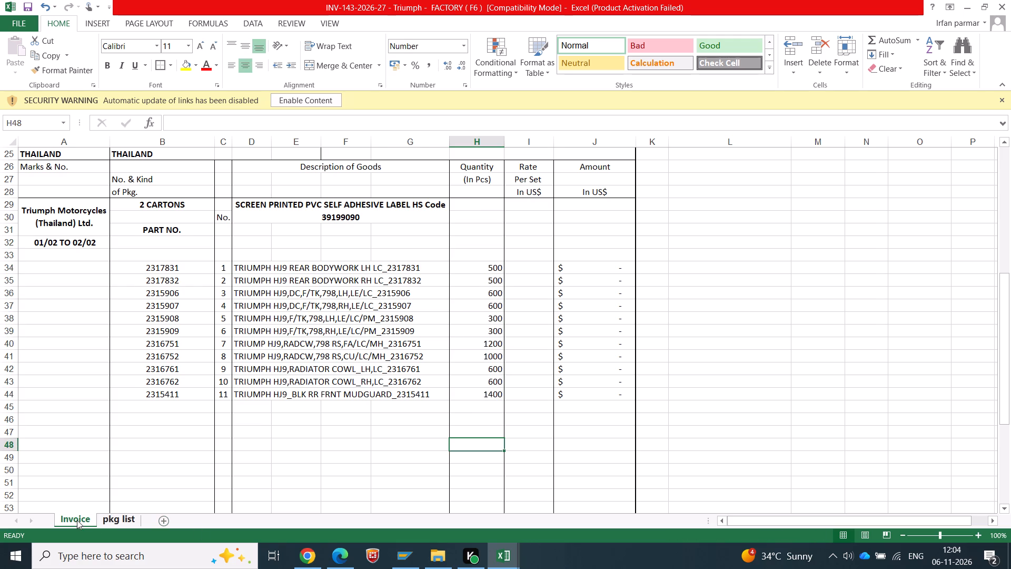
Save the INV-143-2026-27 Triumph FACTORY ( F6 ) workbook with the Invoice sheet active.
left_click(111, 517)
left_click(77, 512)
left_click(73, 521)
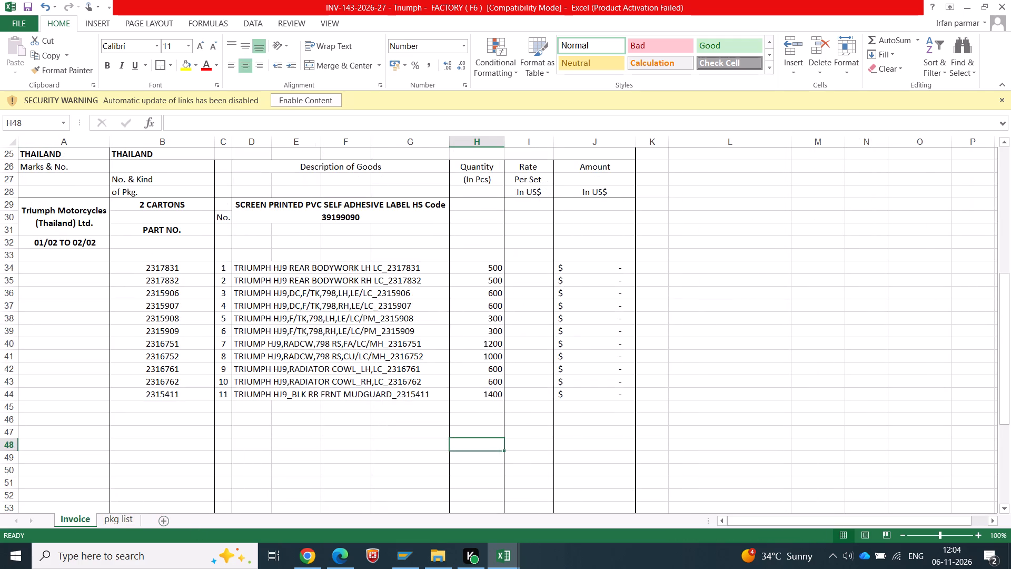
left_click_drag(487, 267, 472, 396)
left_click(488, 447)
key("ctrl+s")
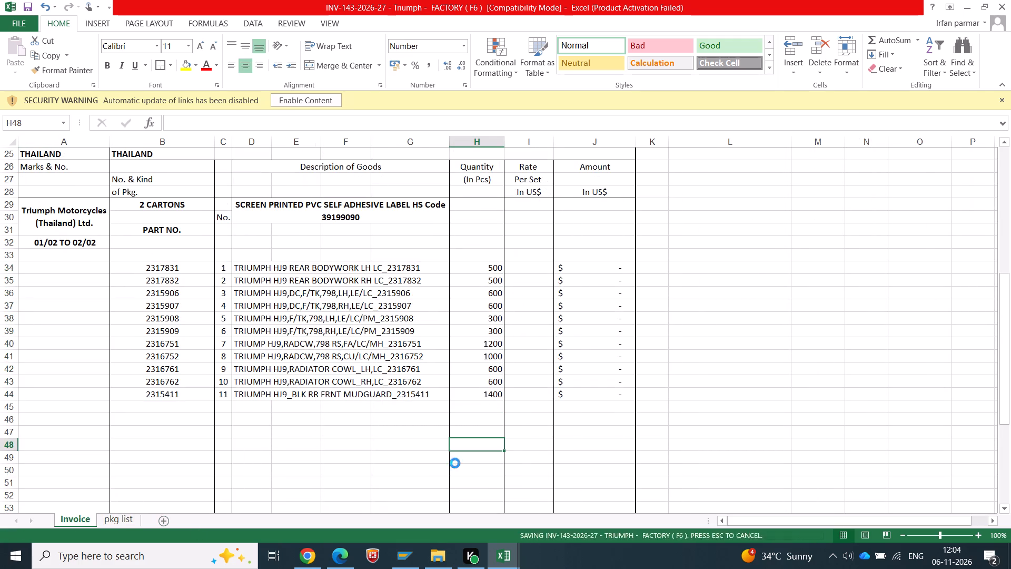
Review the Invoice sheet's item rows, total row and amount in words.
left_click(346, 440)
scroll(346, 430, "down", 7)
scroll(331, 406, "up", 2)
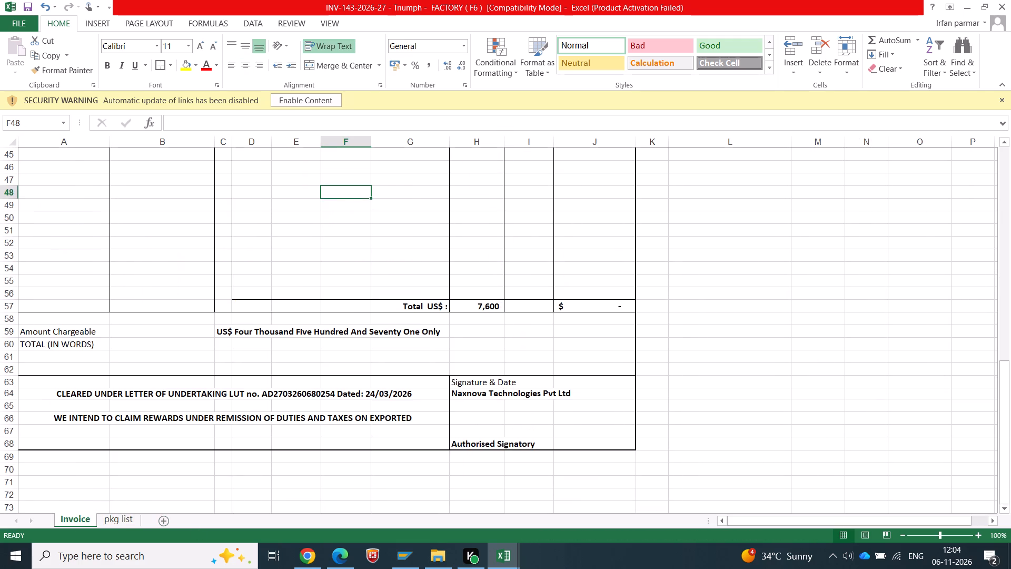
scroll(332, 410, "up", 3)
scroll(314, 453, "up", 4)
scroll(318, 450, "down", 4)
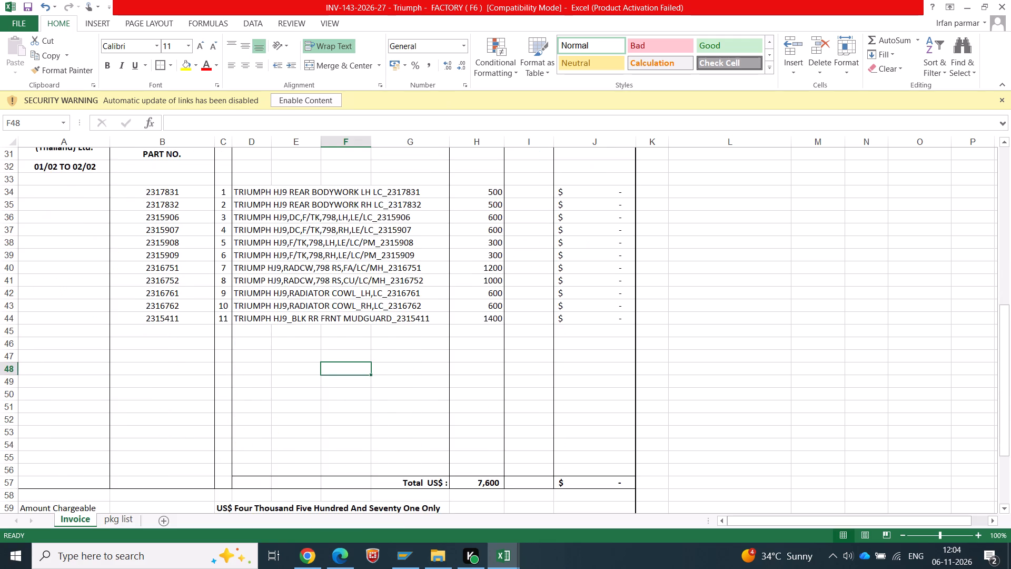
scroll(318, 448, "up", 1)
Open the NTPL Exp Open Order for Nov'26 workbook from the desktop and close it again.
key("super+d")
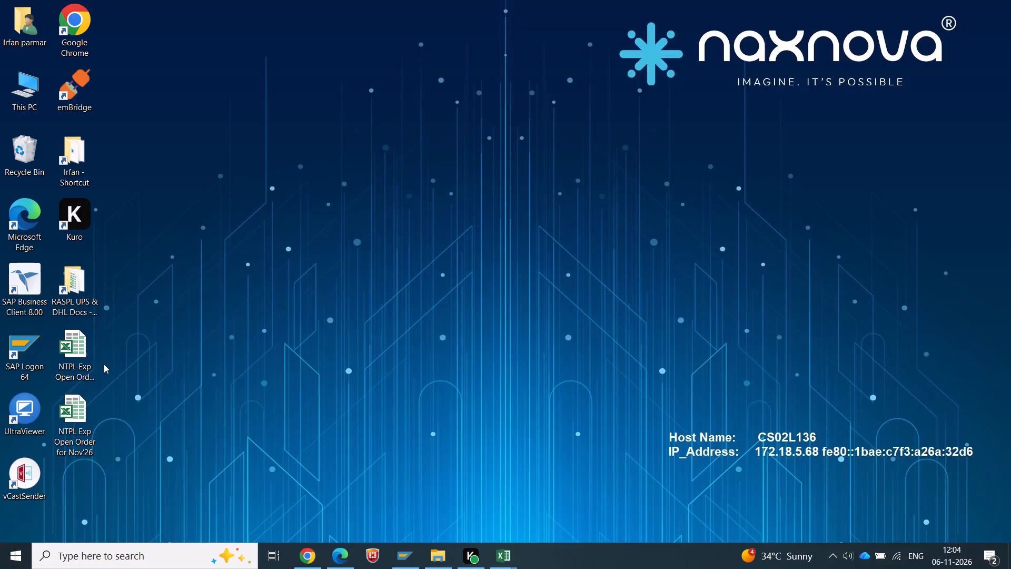
double_click(77, 439)
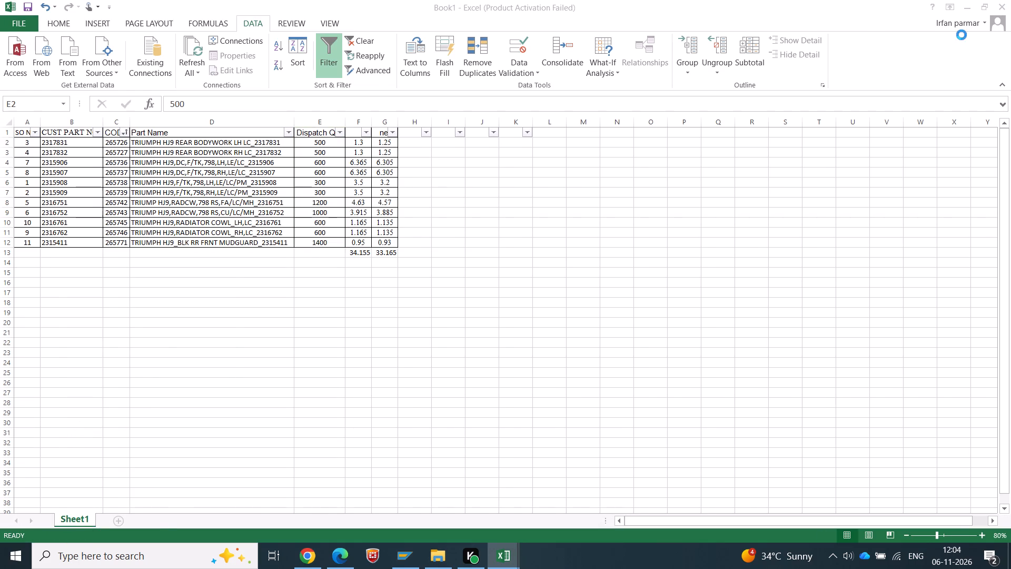
left_click(1002, 3)
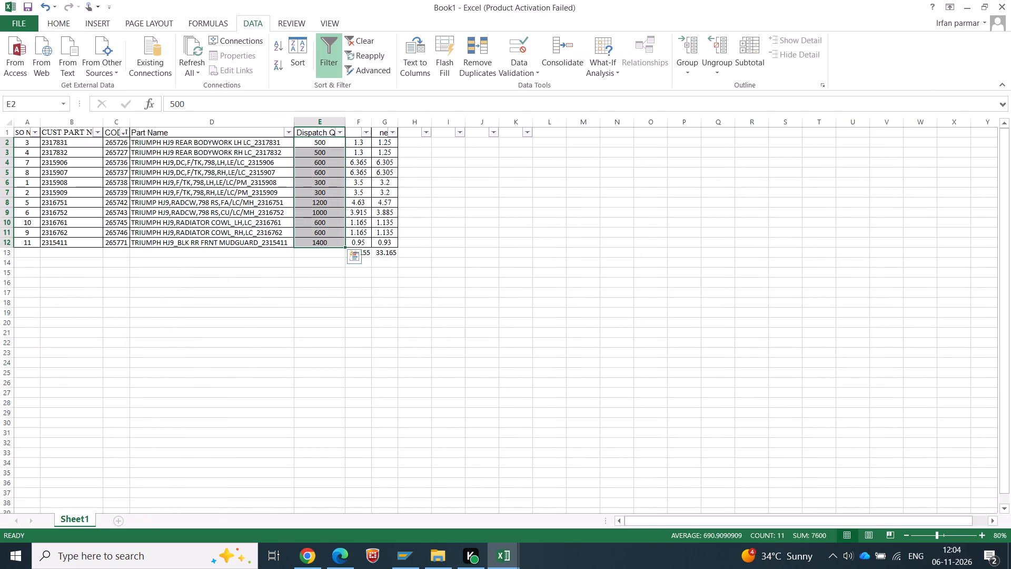
Delete the NTPL Exp Open Order for Nov'26 file from the desktop.
key("super+d")
left_click(66, 346)
left_click(76, 432)
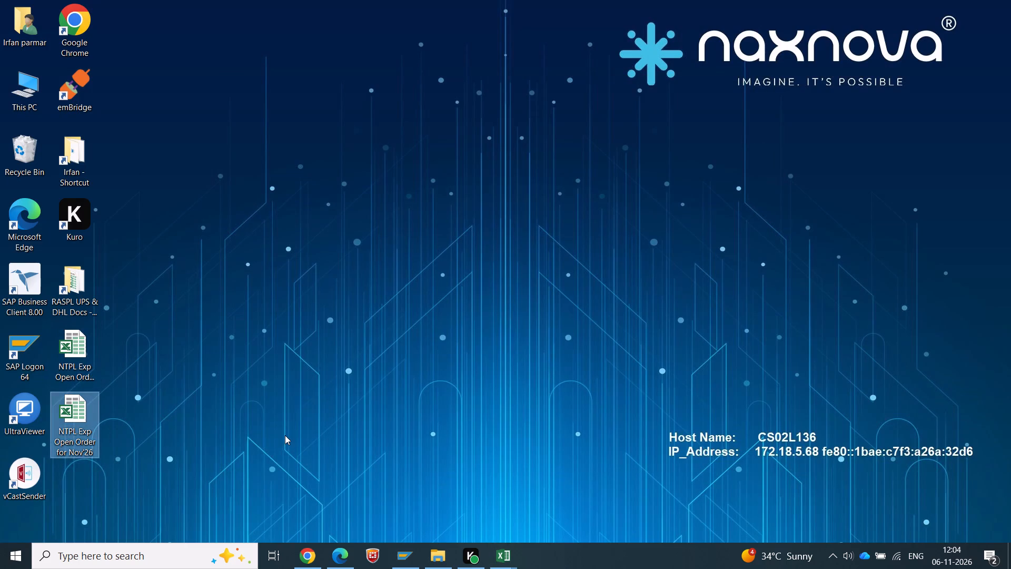
key("Delete")
Rename the desktop file NTPL Exp Open Order for Oct'26 as NTPL Exp Open Order for Nov'26.
left_click(74, 361)
key("F2")
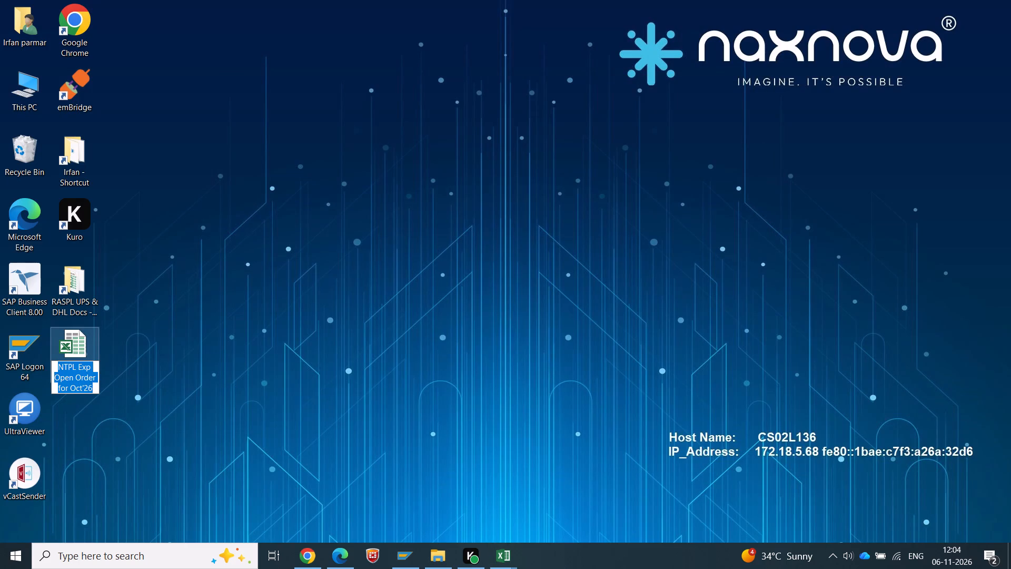
left_click(81, 391)
key("Right")
key("Left")
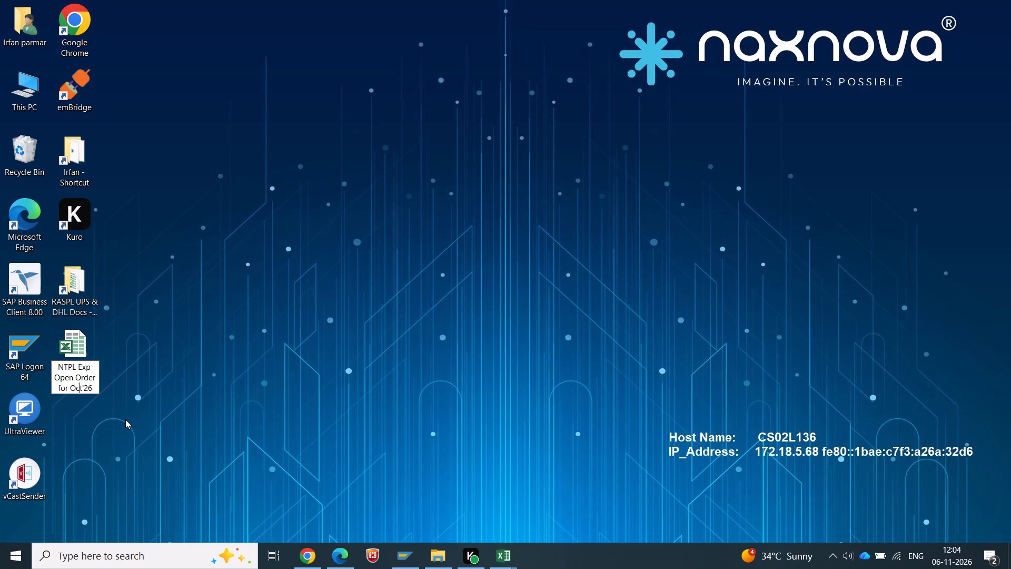
key("Right")
key("shift+Left")
key("shift+Left")
key("shift+Left")
type("Nov")
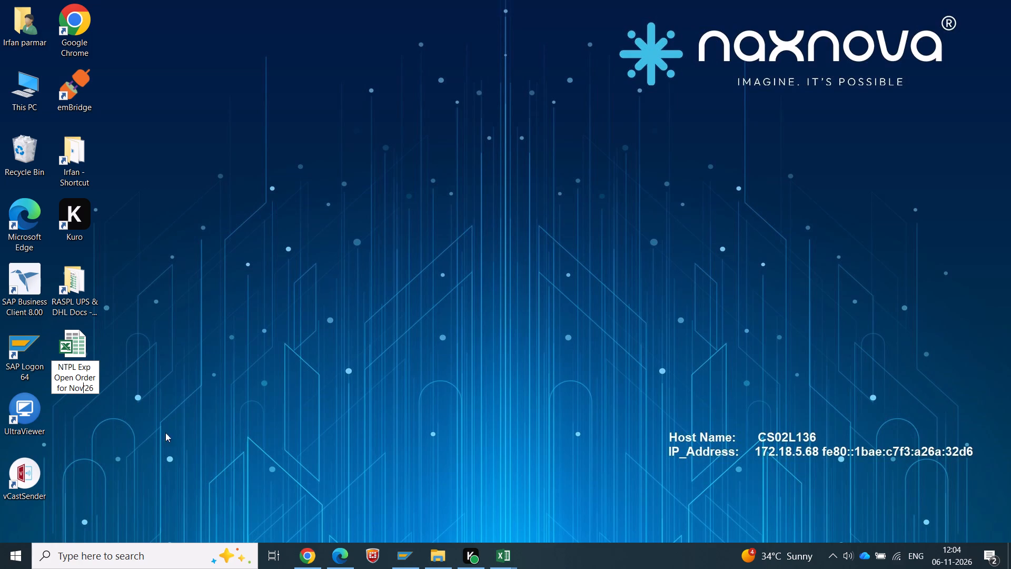
left_click(197, 440)
left_click(82, 286)
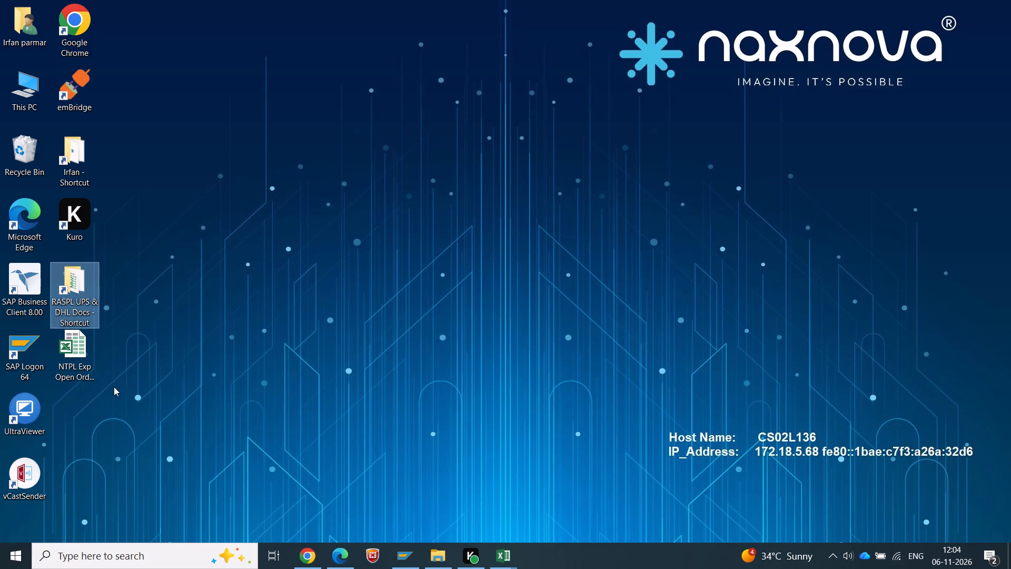
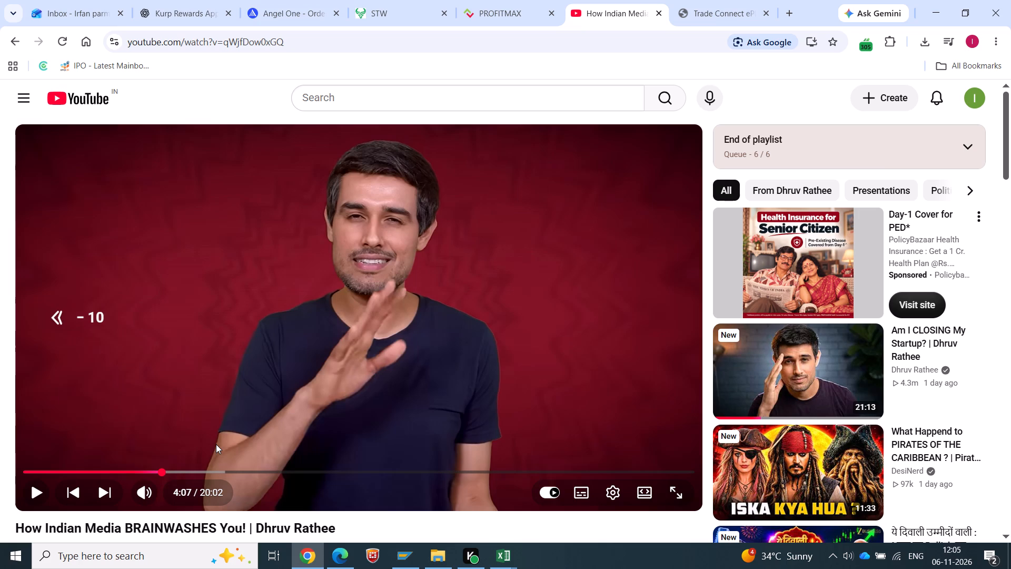
Check the Angel One price alerts page and the Stoxkart portfolio positions page.
left_click(274, 0)
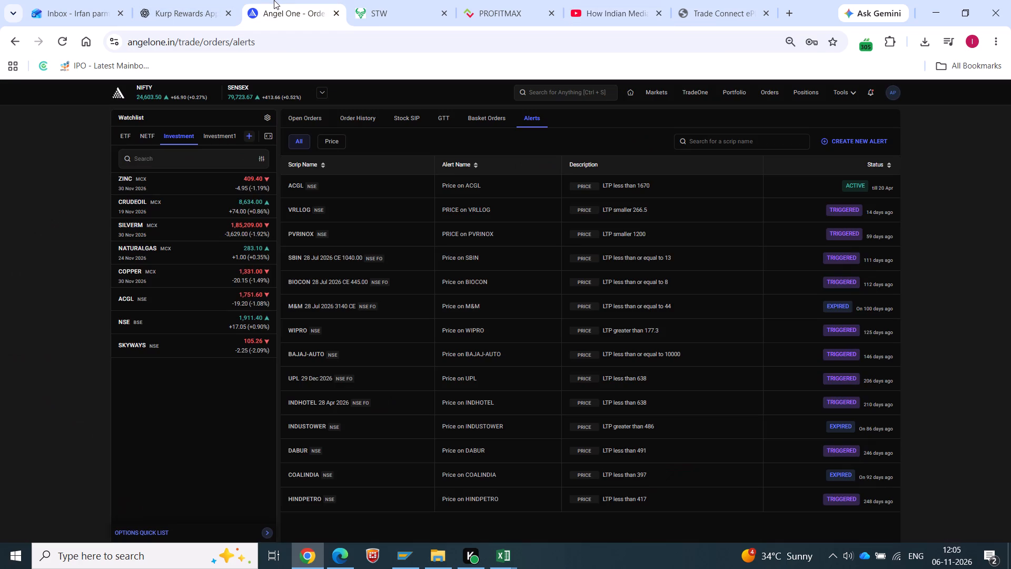
left_click(374, 0)
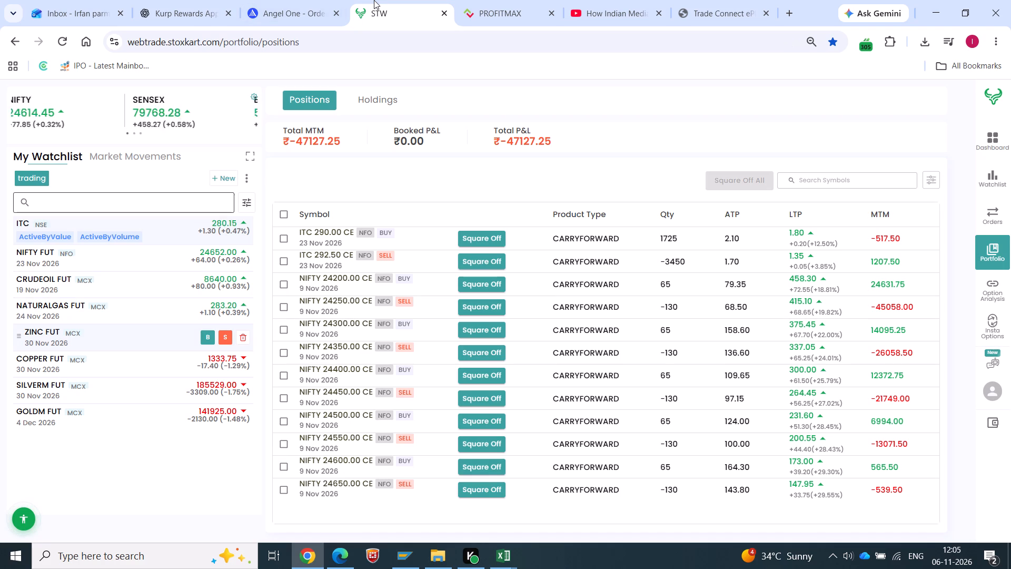
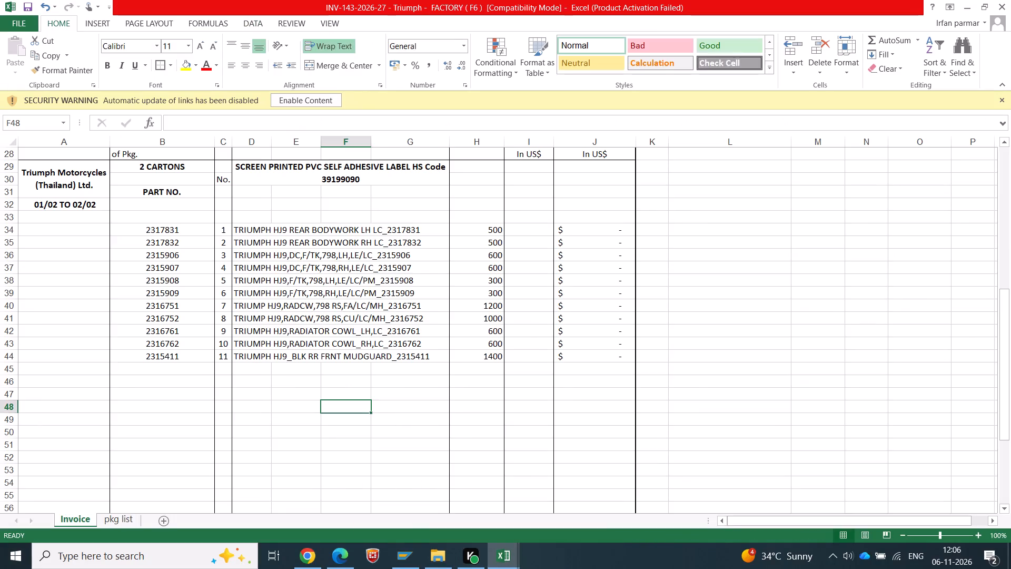
Open the renamed NTPL Exp Open Order for Nov'26 workbook from the desktop and switch back to the INV-143 invoice workbook.
left_click(587, 414)
key("super+d")
double_click(86, 349)
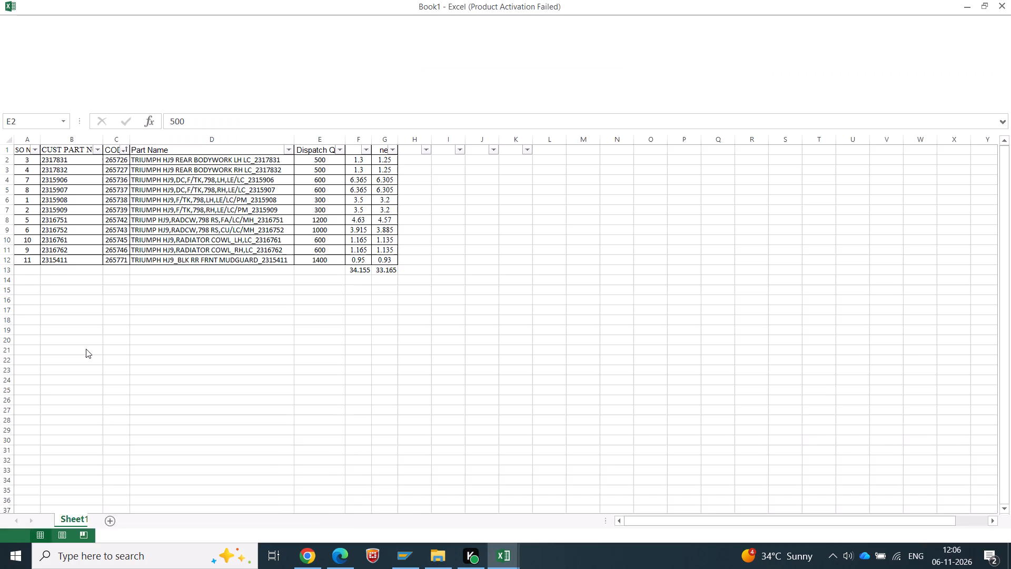
left_click(315, 319)
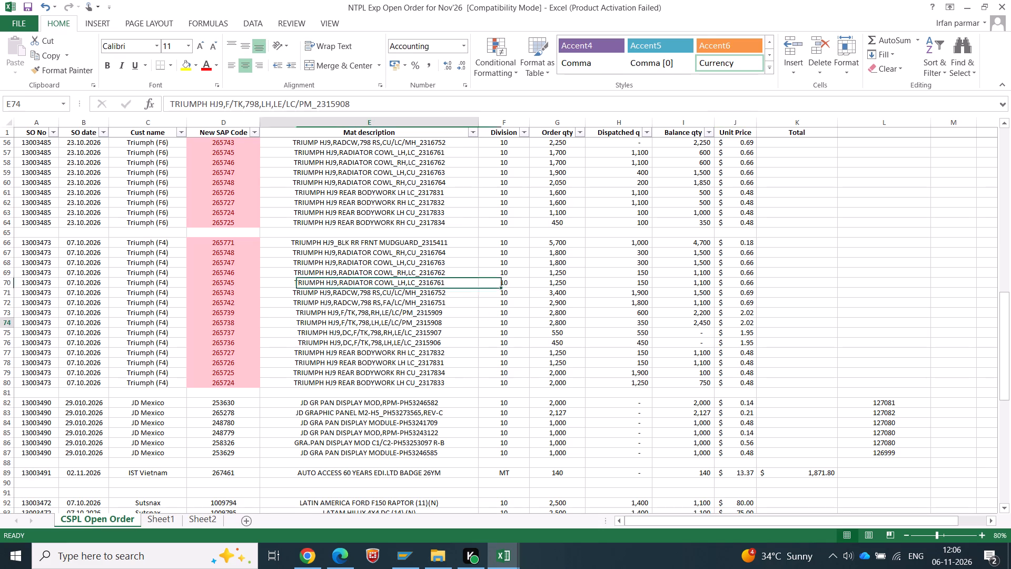
key("alt+Tab")
key("alt+Tab")
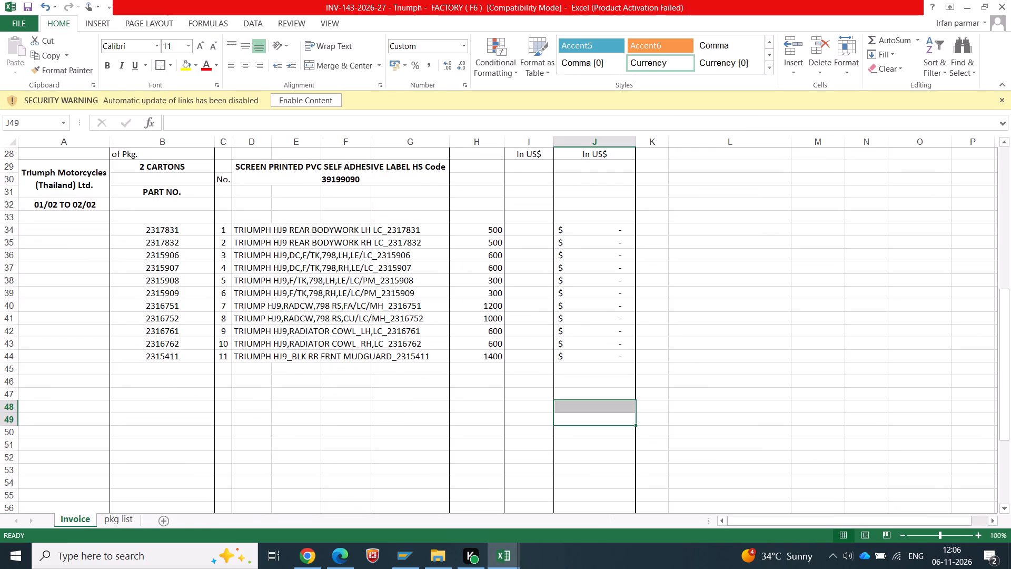
Find TRIUMPH HJ9 REAR BODYWORK LH LC_2317831 among the Triumph (F6) rows of the NTPL Exp Open Order for Nov'26 workbook.
scroll(235, 244, "up", 3)
scroll(235, 247, "down", 4)
left_click(245, 193)
key("ctrl+c")
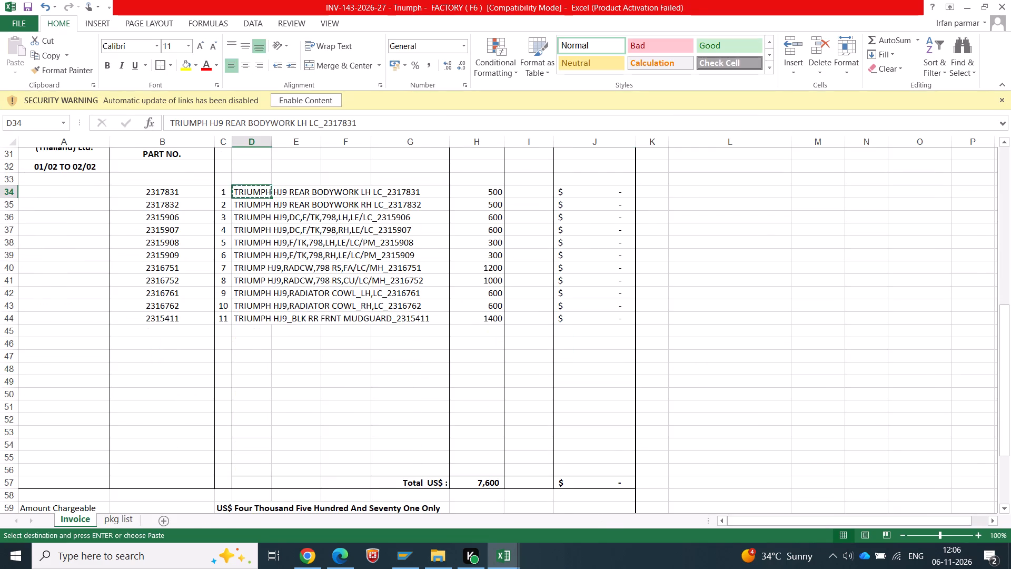
key("alt+Tab")
key("ctrl+f")
key("ctrl+v")
key("Return")
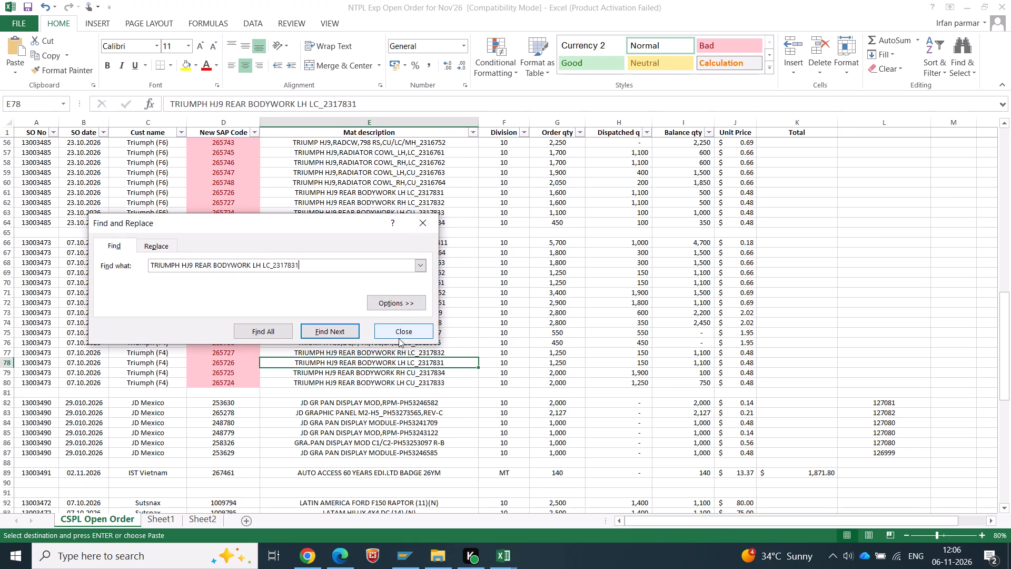
key("Return")
key("Escape")
type("00")
key("Escape")
key("Escape")
key("ctrl+f")
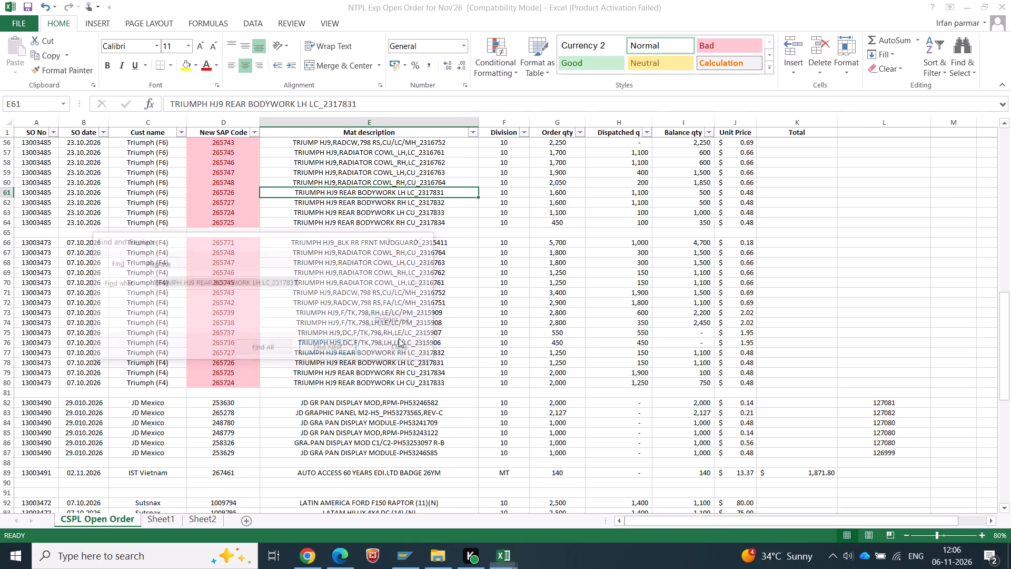
key("Return")
key("Return")
key("Escape")
Check the invoice quantity of part 2317831 and add 500 to its Triumph (F6) dispatched quantity, entered as +1100+500.
key("Right")
key("Right")
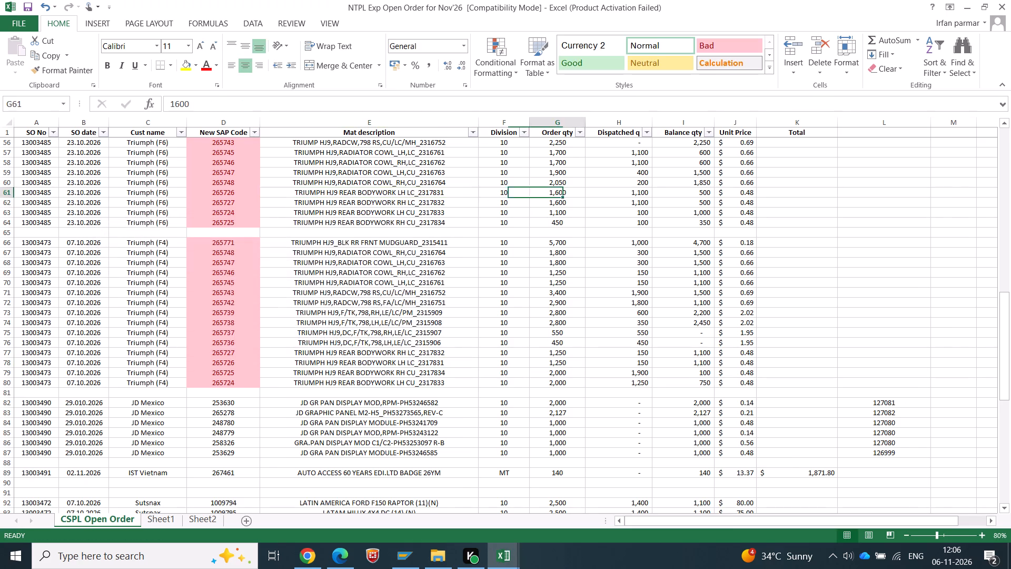
key("Right")
key("alt+Tab")
key("Right")
key("Right")
key("Right")
key("Right")
key("alt+Tab")
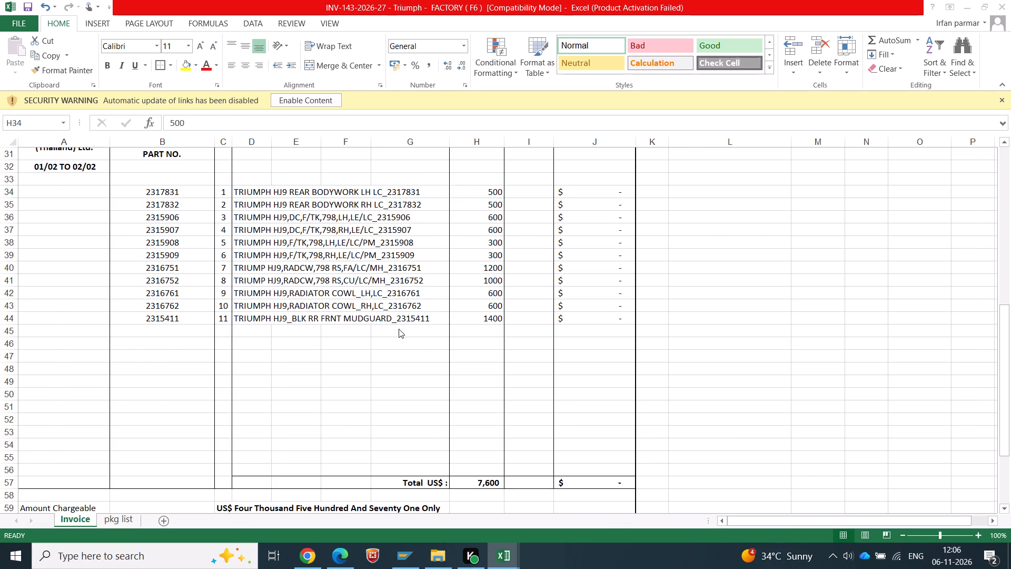
key("F2")
type("+500")
key("Left")
key("Left")
key("Left")
key("Left")
key("Left")
key("Left")
key("Left")
key("Left")
key("plus")
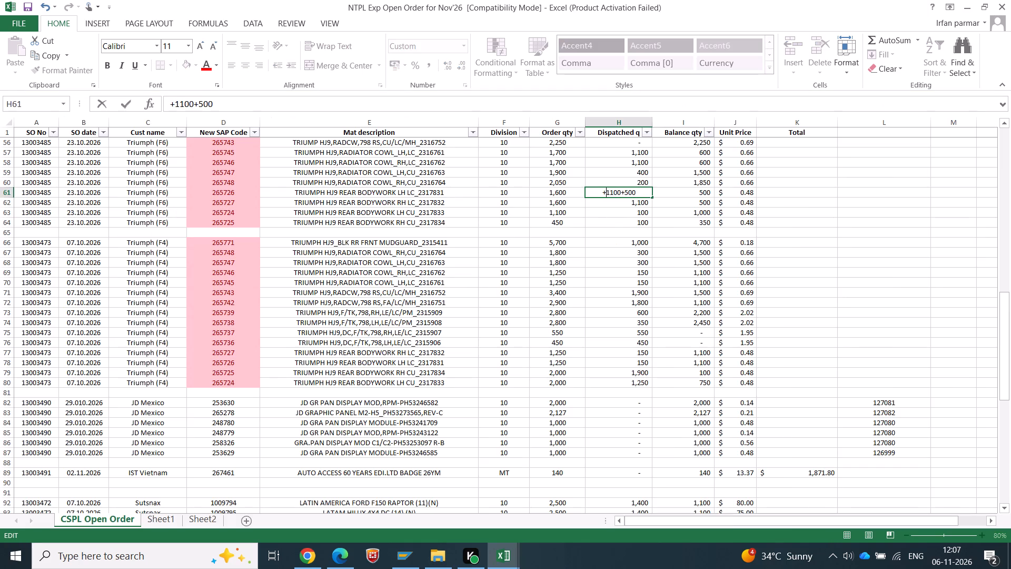
key("Tab")
Copy the unit price of part 2317831 from the open order into its invoice rate cell as a value, 0.48.
key("Tab")
key("ctrl+c")
key("alt+Tab")
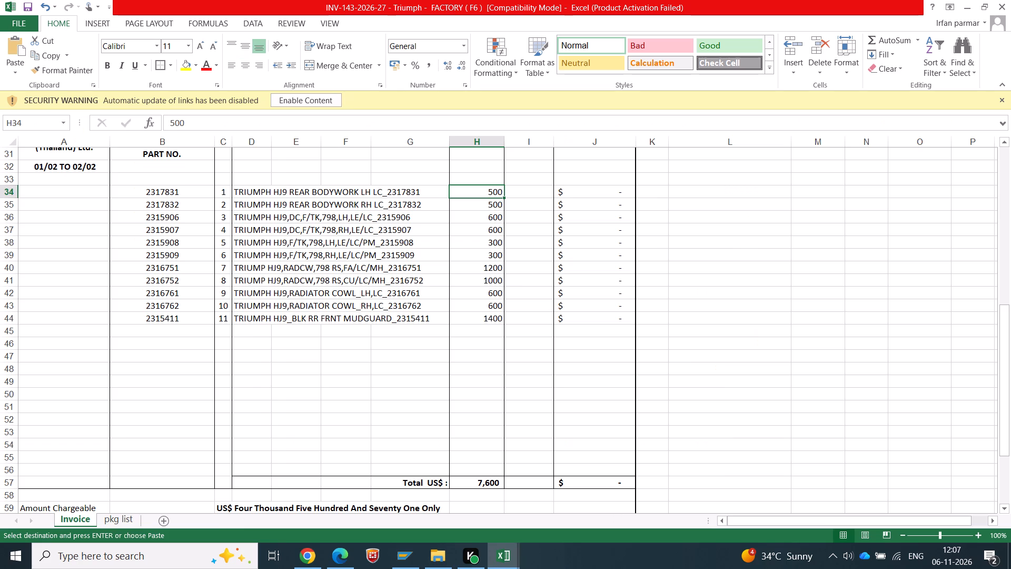
right_click(527, 197)
left_click(572, 254)
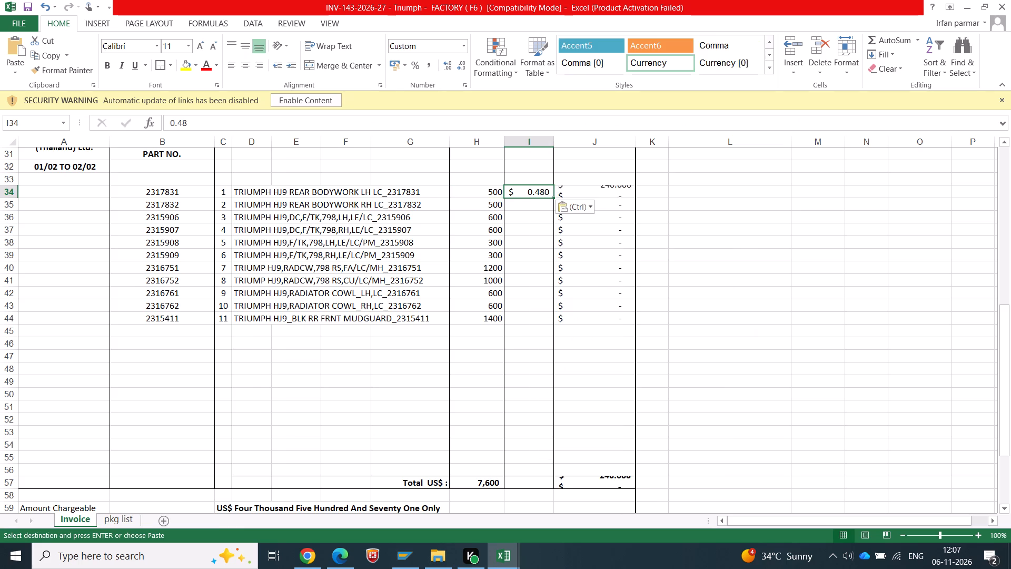
Find TRIUMPH HJ9 REAR BODYWORK RH LC_2317832 in the open order and fill its dispatched quantity from the row above.
left_click(245, 203)
key("ctrl+c")
key("alt+Tab")
key("ctrl+f")
key("ctrl+v")
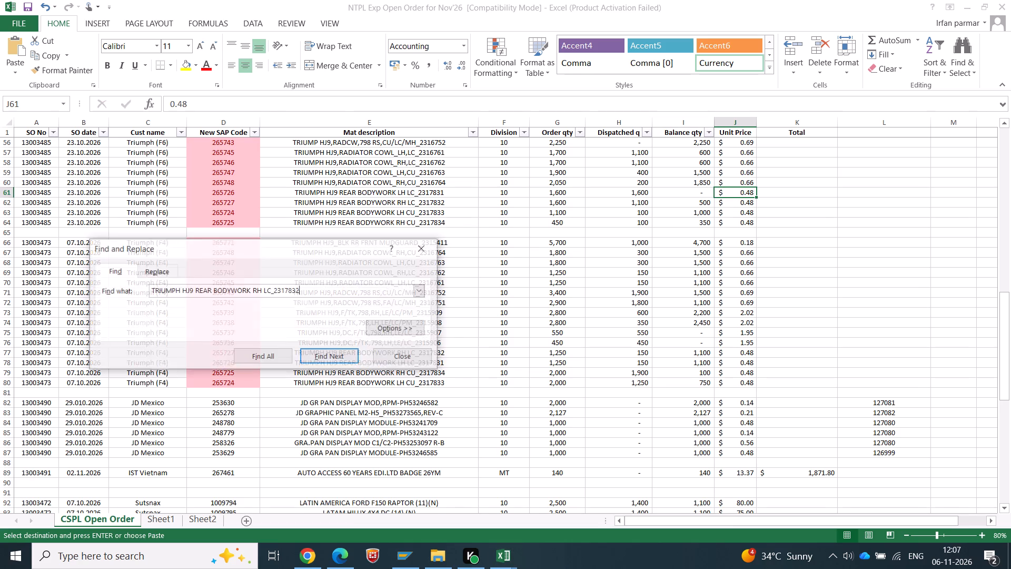
key("Return")
key("Escape")
key("Right")
key("Right")
key("Right")
key("Right")
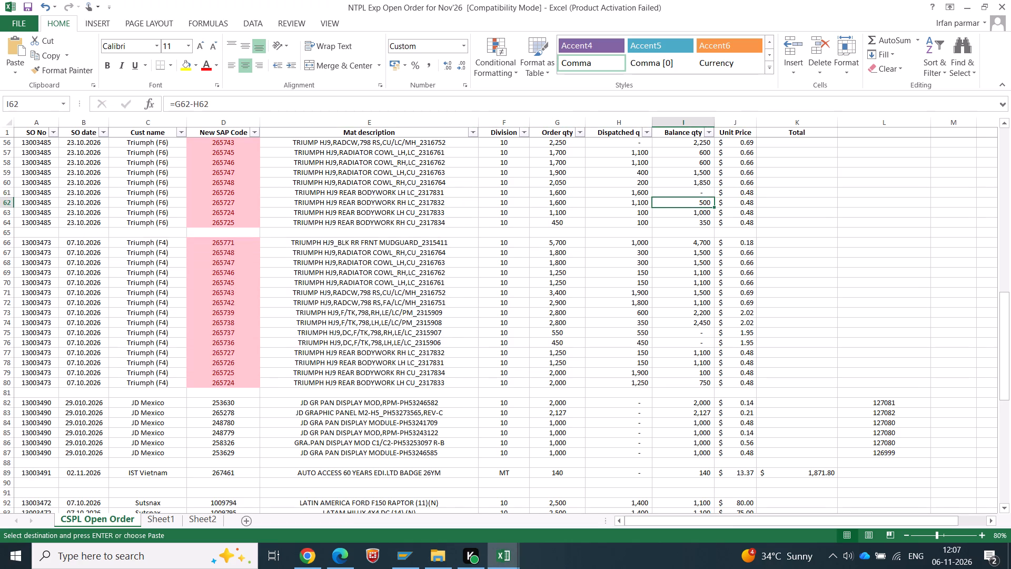
key("Left")
key("ctrl+d")
Fill the 0.48 rate down from part 2317831 to part 2317832 in the invoice.
key("Right")
key("Right")
key("ctrl+d")
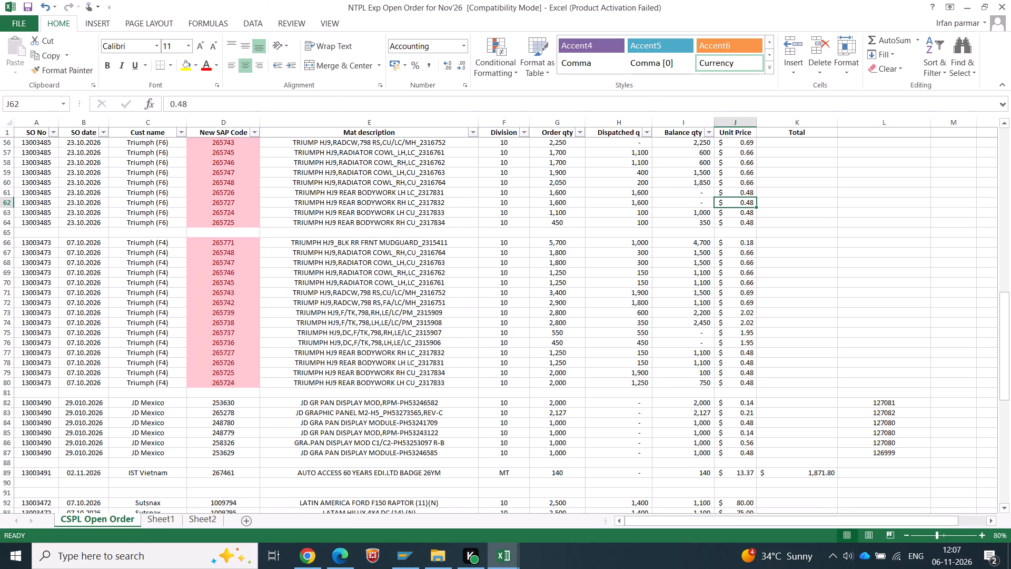
key("ctrl+d")
key("ctrl+c")
key("ctrl+c")
key("alt+Tab")
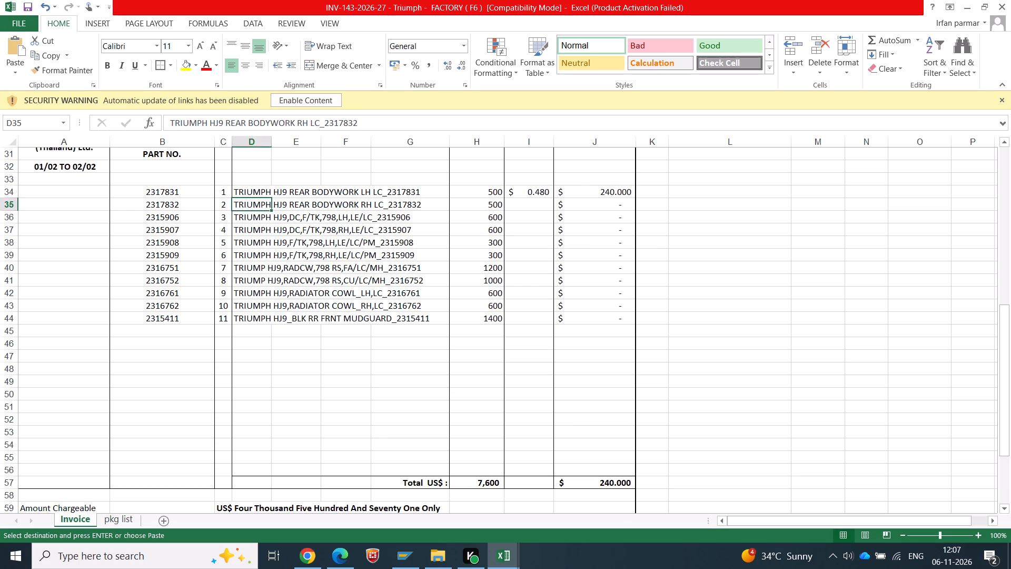
left_click(524, 185)
left_click(524, 199)
left_click(526, 208)
key("ctrl+d")
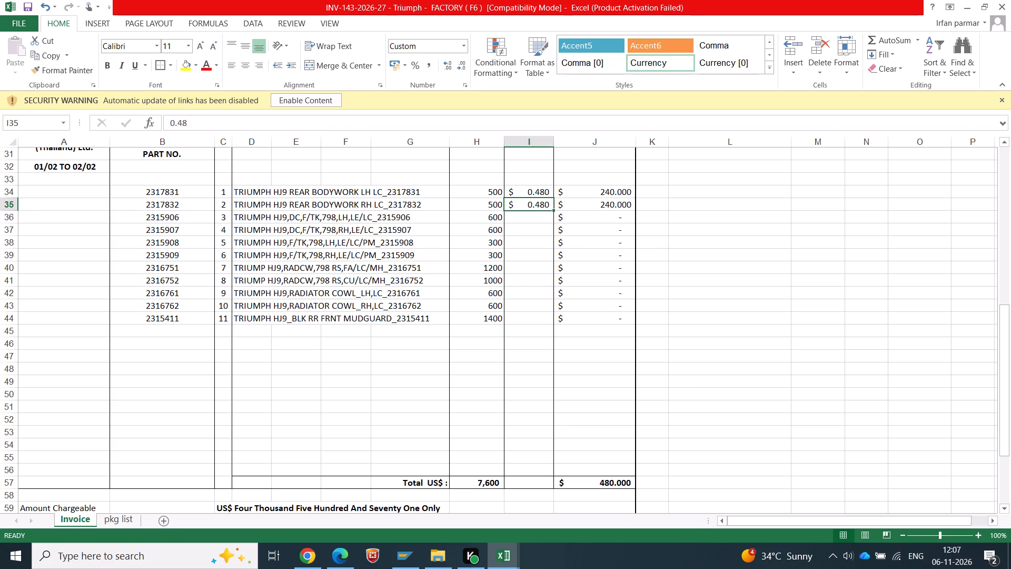
Find the invoice's third item, TRIUMPH HJ9,DC,F/TK,798,LH,LE/LC_2315906, in the open order's Triumph (F6) rows.
key("Down")
key("Left")
key("Left")
key("Left")
key("Left")
key("Left")
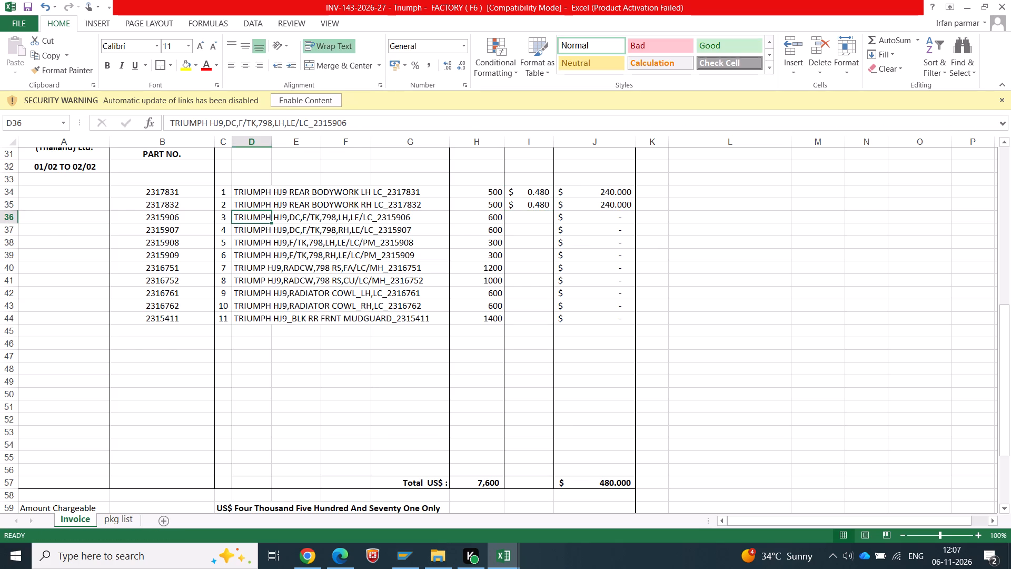
key("ctrl+c")
key("alt+Tab")
key("Down")
key("ctrl+f")
key("ctrl+v")
key("Return")
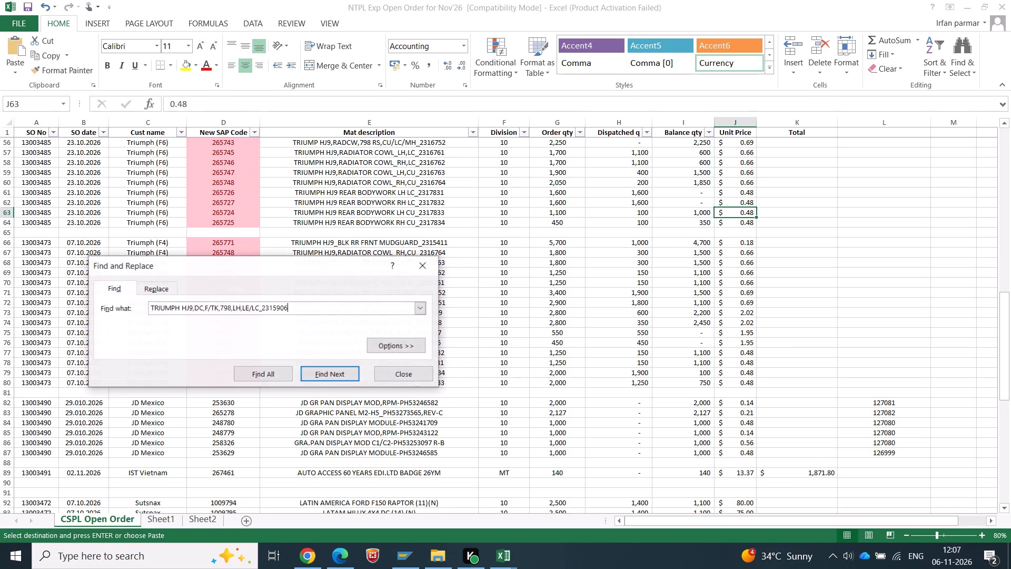
key("Return")
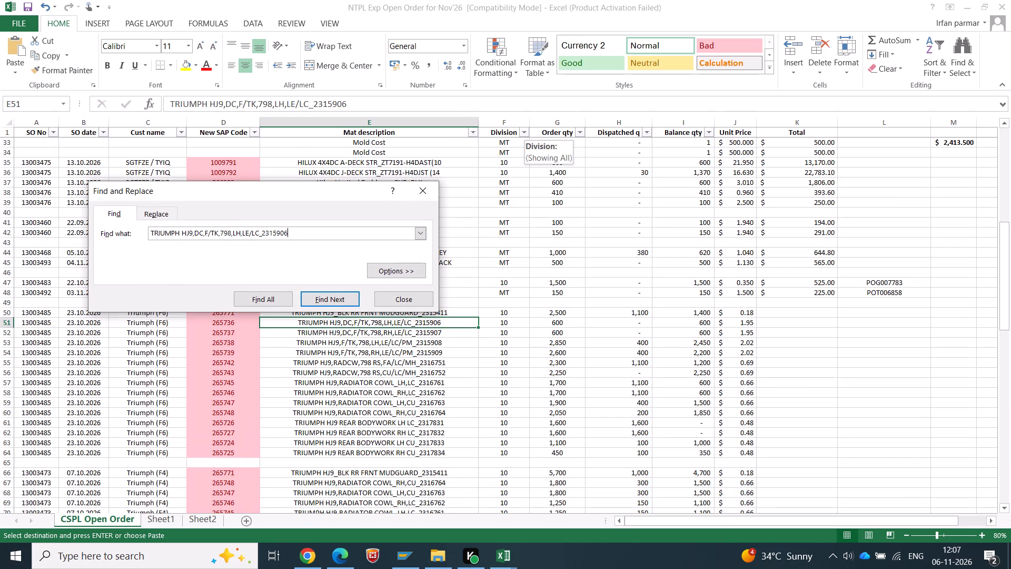
key("Escape")
Check the invoice quantity of part 2315906 and set its Triumph (F6) dispatched quantity in the open order to 600.
key("Right")
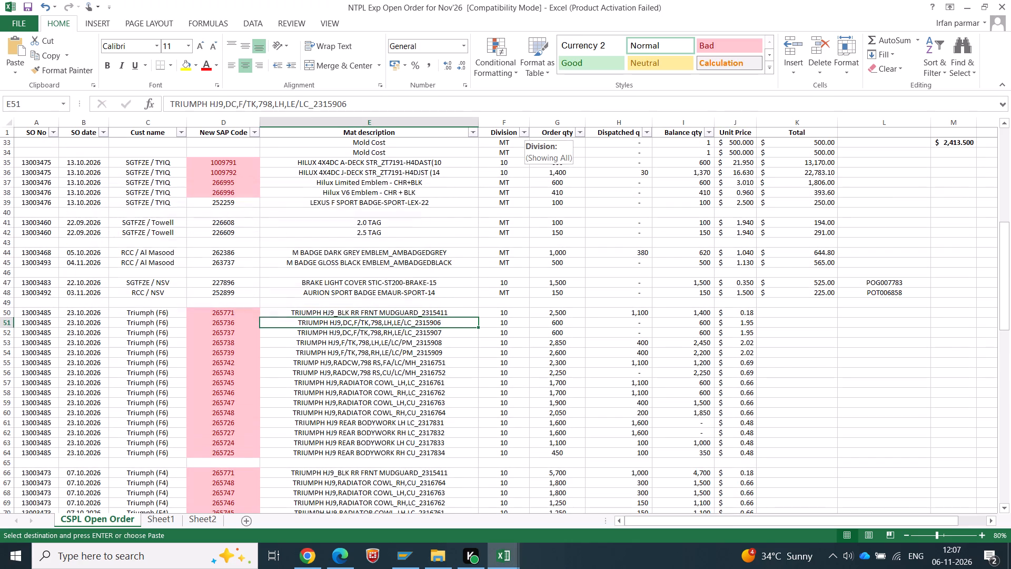
key("Right")
key("Right")
key("alt+Tab")
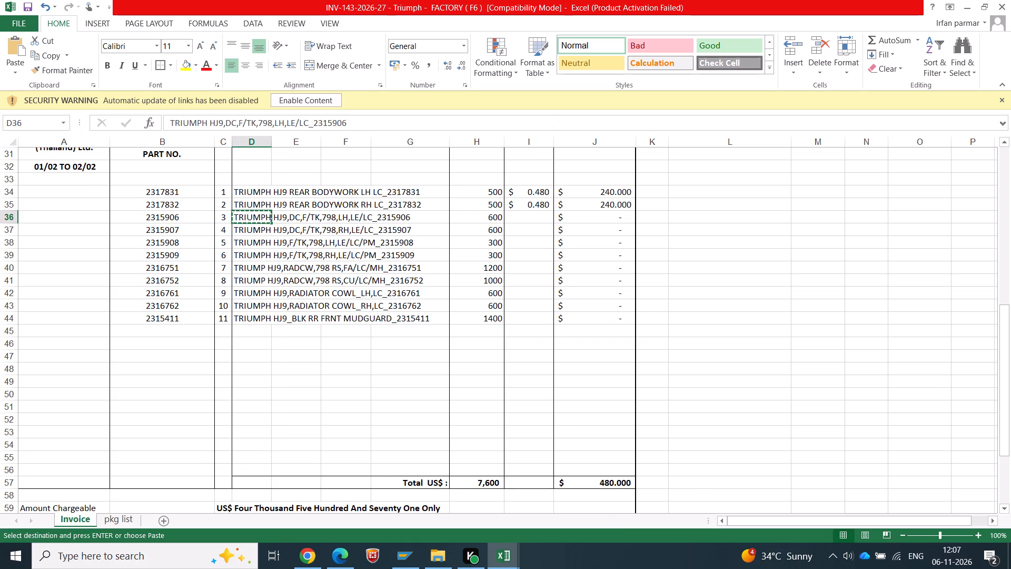
key("Right")
key("Right")
key("Right")
key("Right")
key("Right")
key("alt+Tab")
type("600")
key("Tab")
Copy the unit price of part 2315906 from the open order into its invoice rate cell as a value, 1.95.
key("Tab")
key("ctrl+c")
key("alt+Tab")
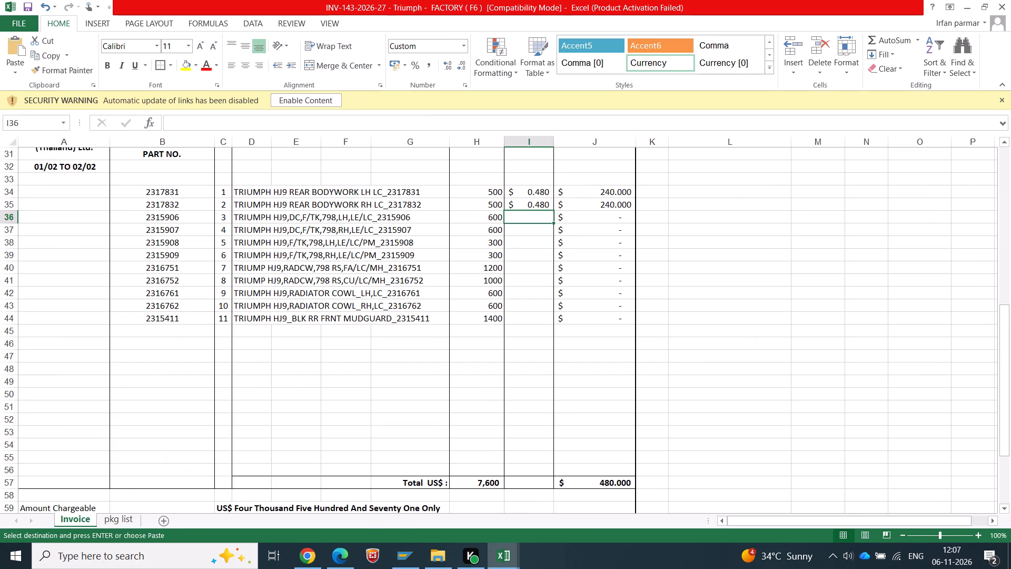
right_click(527, 218)
left_click(568, 275)
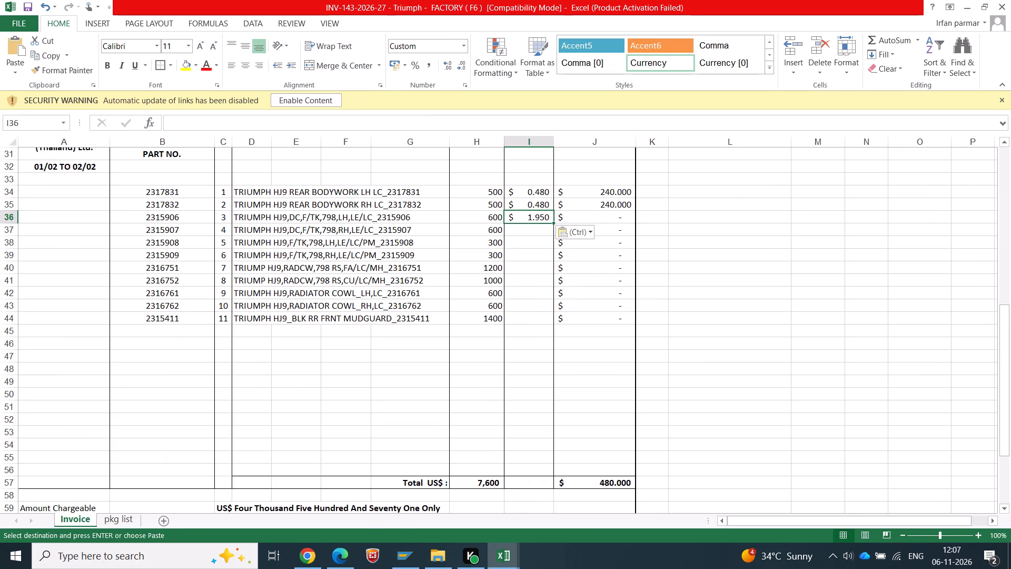
Find TRIUMPH HJ9,DC,F/TK,798,RH,LE/LC_2315907 in the open order and fill its dispatched quantity of 600 from the row above.
key("Down")
key("Left")
key("Left")
key("Left")
key("Left")
key("Left")
key("ctrl+c")
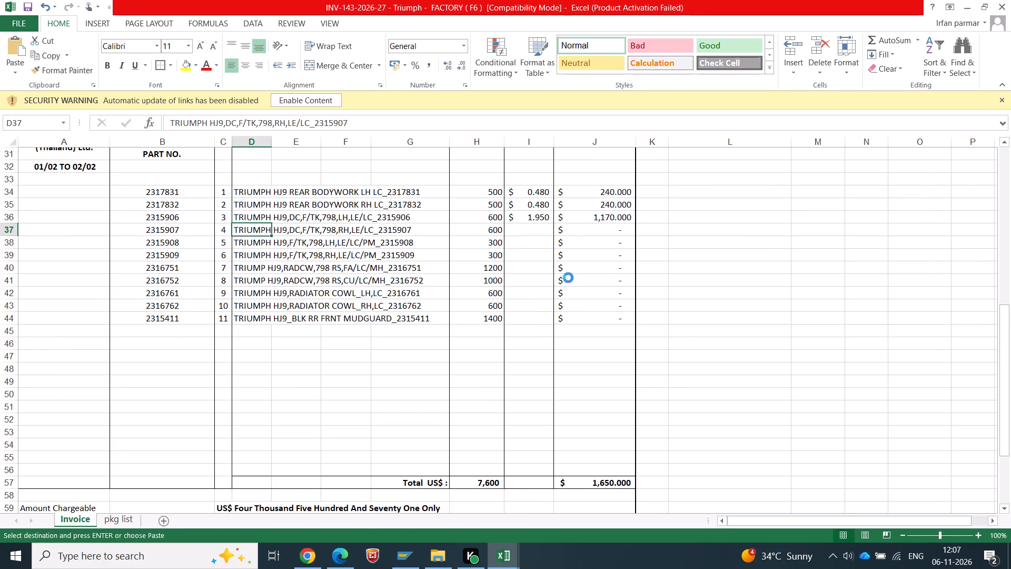
key("alt+Tab")
key("ctrl+f")
key("ctrl+v")
key("Return")
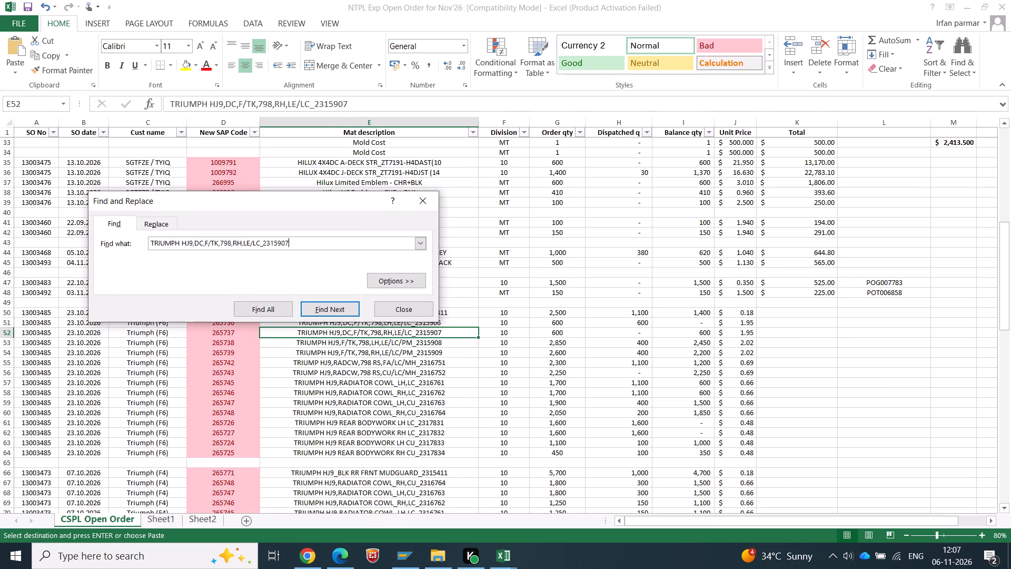
key("Escape")
key("Right")
key("Right")
key("Right")
key("Right")
key("Left")
key("ctrl+d")
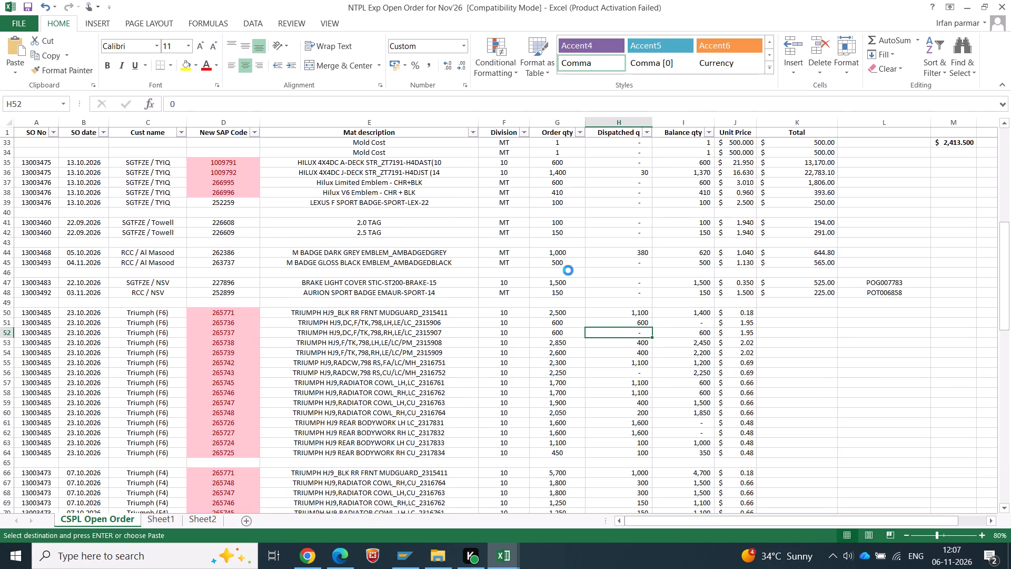
Fill the 1.95 rate down from part 2315906 to part 2315907 in the invoice.
key("Right")
key("Right")
key("alt+Tab")
key("Right")
key("Right")
key("Right")
key("Right")
key("Right")
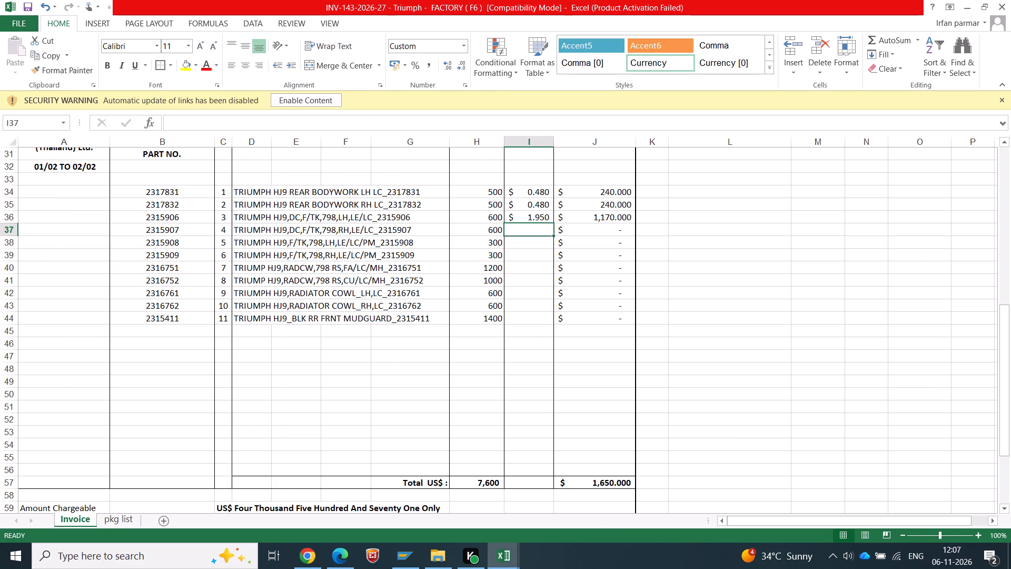
key("ctrl+d")
Find TRIUMPH HJ9,F/TK,798,LH,LE/LC/PM_2315908 in the open order and add 300 to its dispatched quantity, making the entry =150+250+300.
key("Down")
key("Left")
key("Left")
key("Left")
key("Left")
key("Left")
key("ctrl+c")
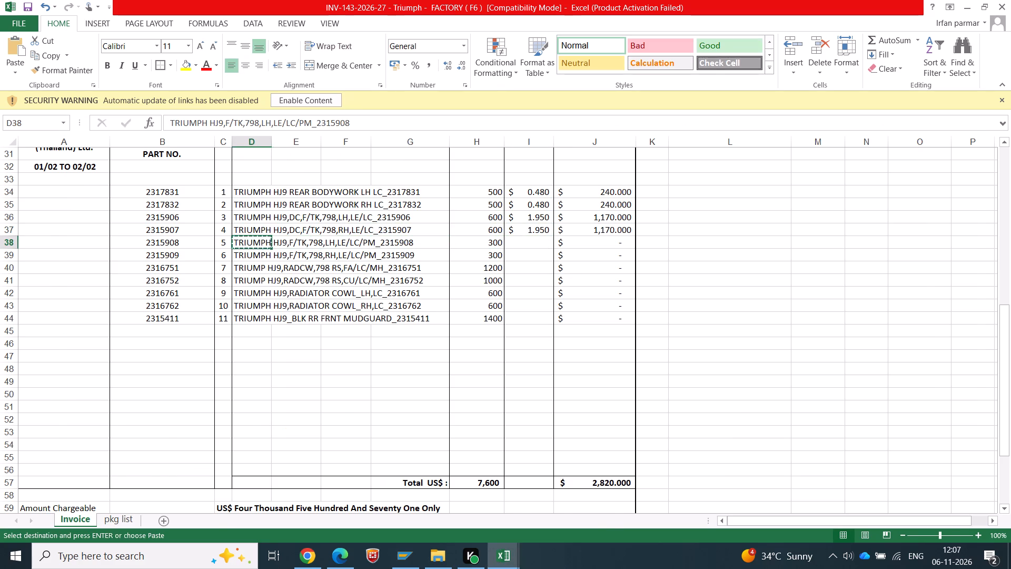
key("alt+Tab")
key("ctrl+f")
key("ctrl+v")
key("Return")
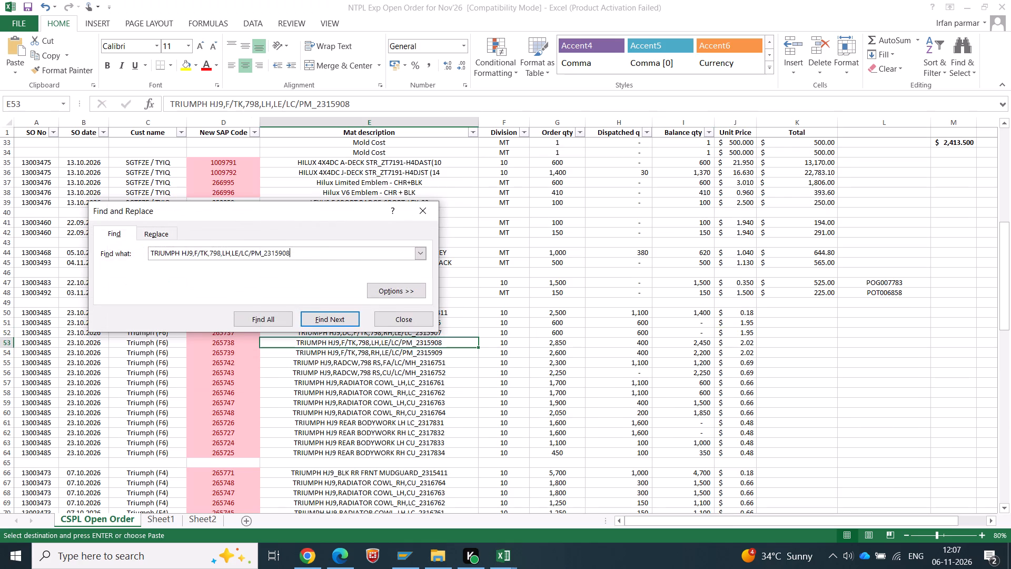
key("Escape")
key("Right")
key("Right")
key("Right")
key("F2")
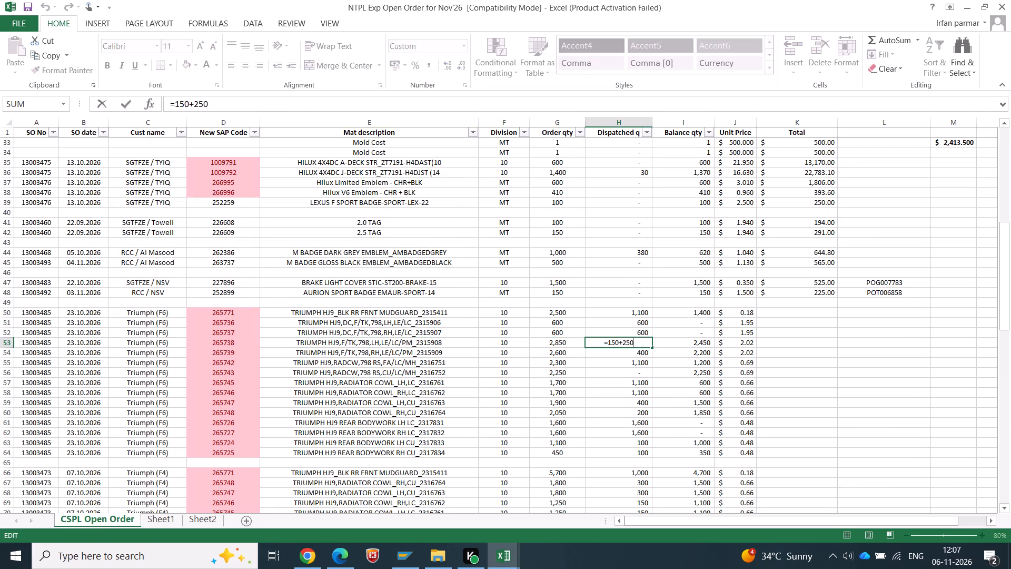
type("+300")
key("Tab")
Copy the unit price of part 2315908 from the open order into its invoice rate cell as a value, 2.02.
key("Tab")
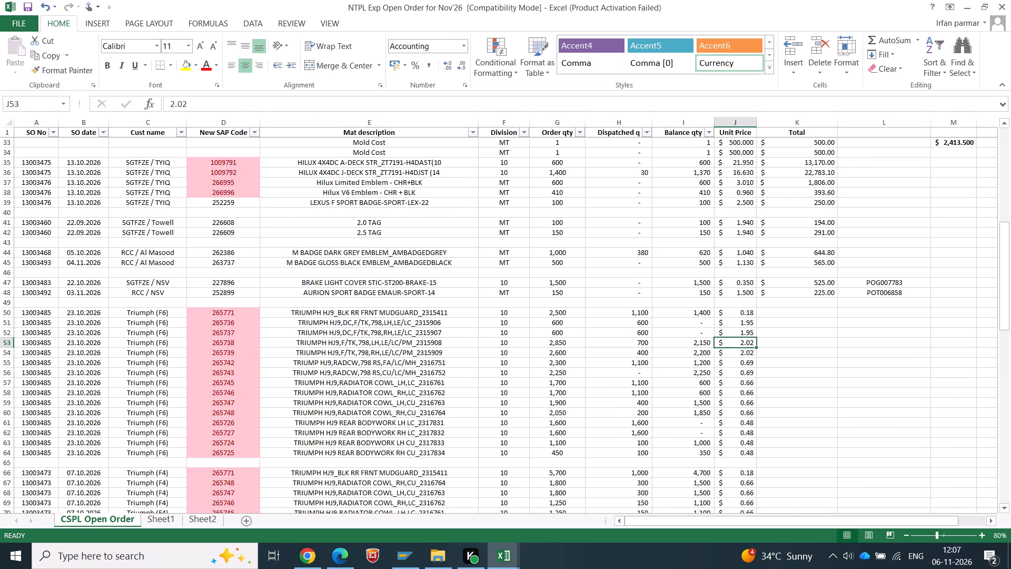
key("ctrl+c")
key("alt+Tab")
right_click(540, 244)
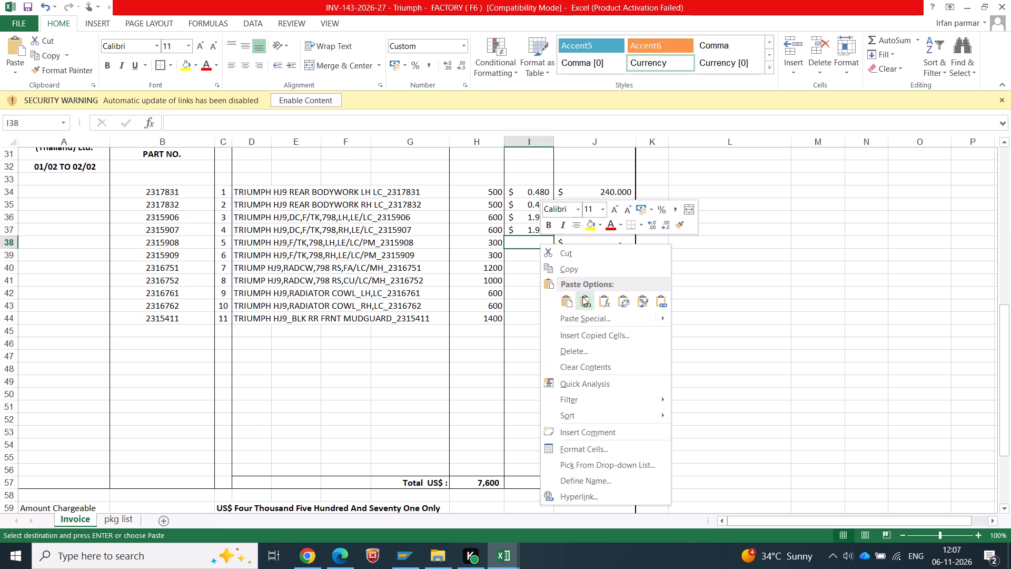
left_click(582, 297)
Find TRIUMPH HJ9,F/TK,798,RH,LE/LC/PM_2315909 in the open order and add 300 to its dispatched quantity, making the entry =150+250+300.
key("Down")
key("Left")
key("Left")
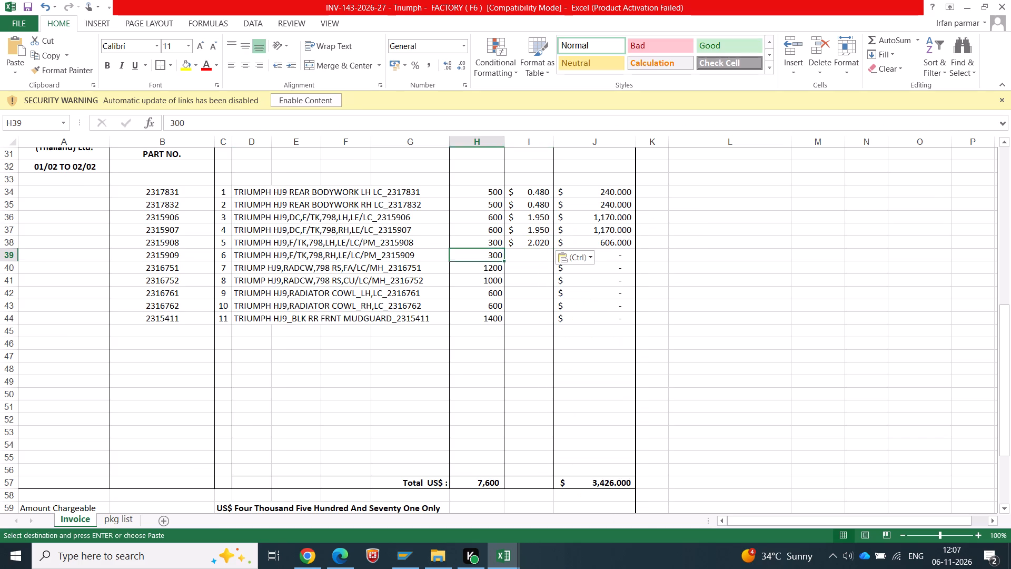
key("Left")
key("Left")
key("Left")
key("ctrl+c")
key("alt+Tab")
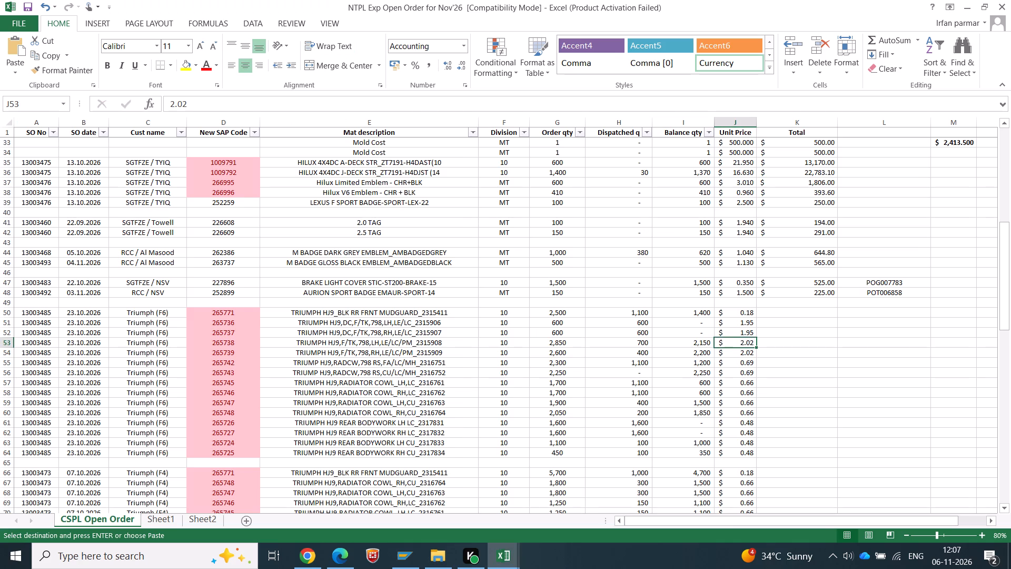
key("ctrl+f")
key("ctrl+v")
key("Return")
key("Escape")
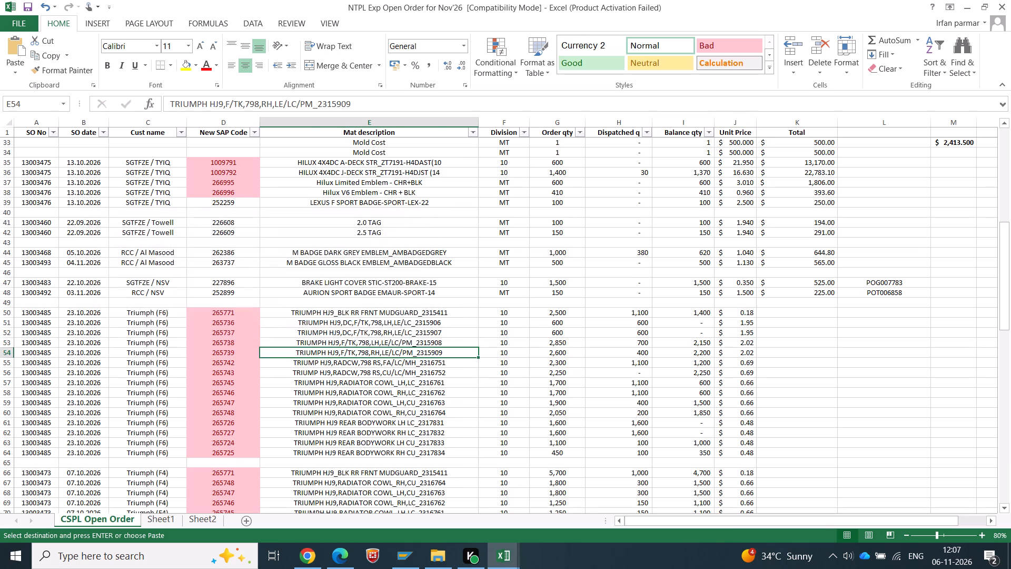
key("Right")
key("Right")
key("Right")
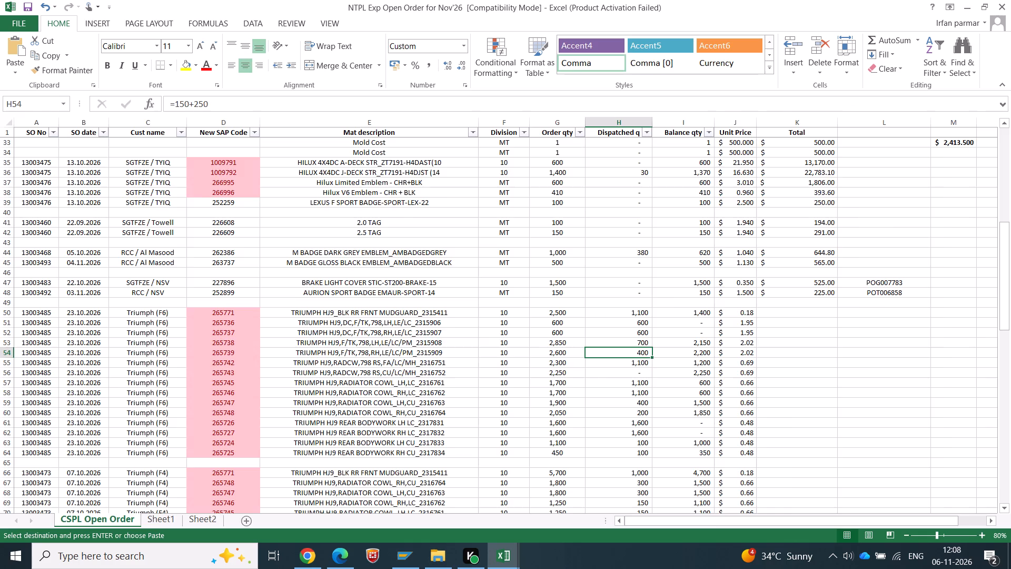
key("alt+Tab")
key("Right")
key("Right")
key("Right")
key("Right")
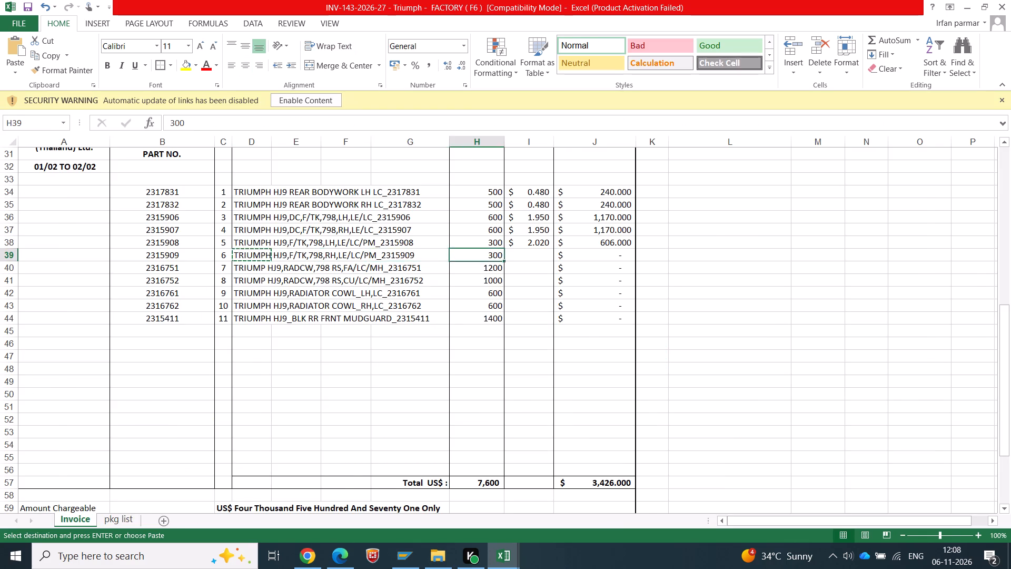
key("alt+Tab")
key("F2")
type("+300")
key("Tab")
Fill the 2.02 rate down from part 2315908 to part 2315909 in the invoice and save the workbook.
key("Tab")
key("alt+Tab")
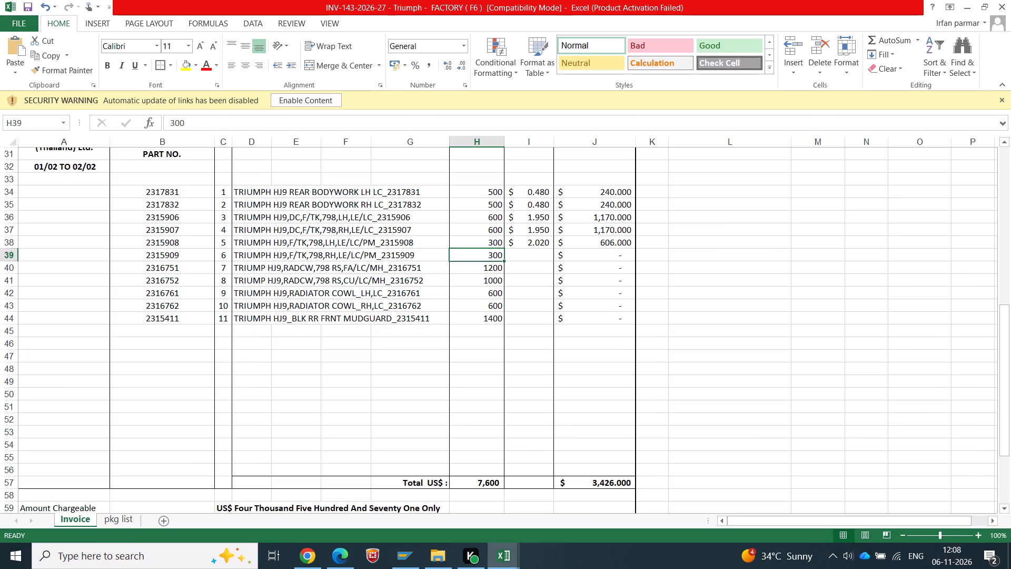
key("Right")
key("ctrl+d")
key("Down")
key("ctrl+s")
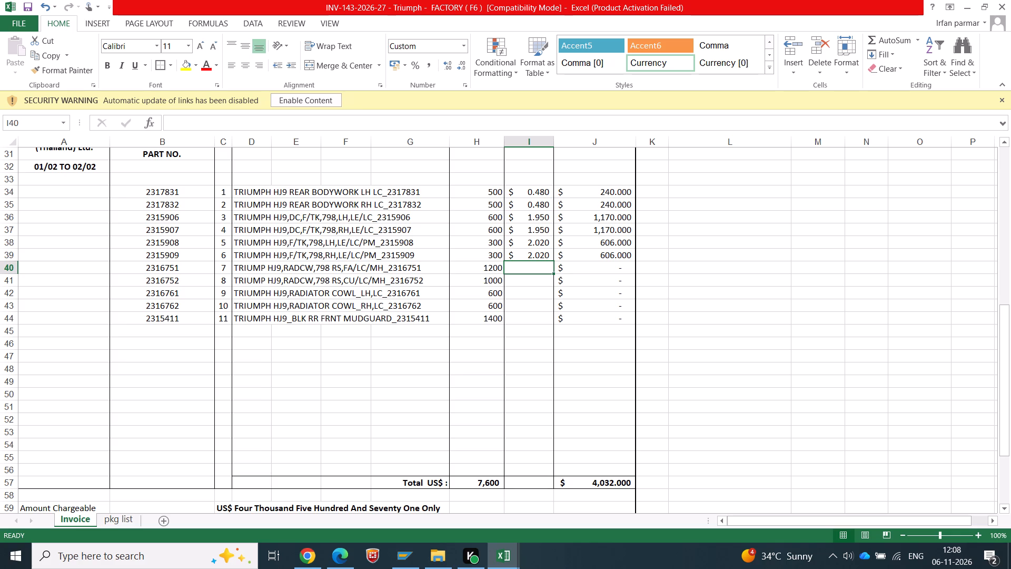
Find TRIUMP HJ9,RADCW,798 RS,FA/LC/MH_2316751 in the open order's Triumph (F6) rows and add 1200 to its dispatched quantity, making the entry +1100+1200.
key("Left")
key("Left")
key("Left")
key("Left")
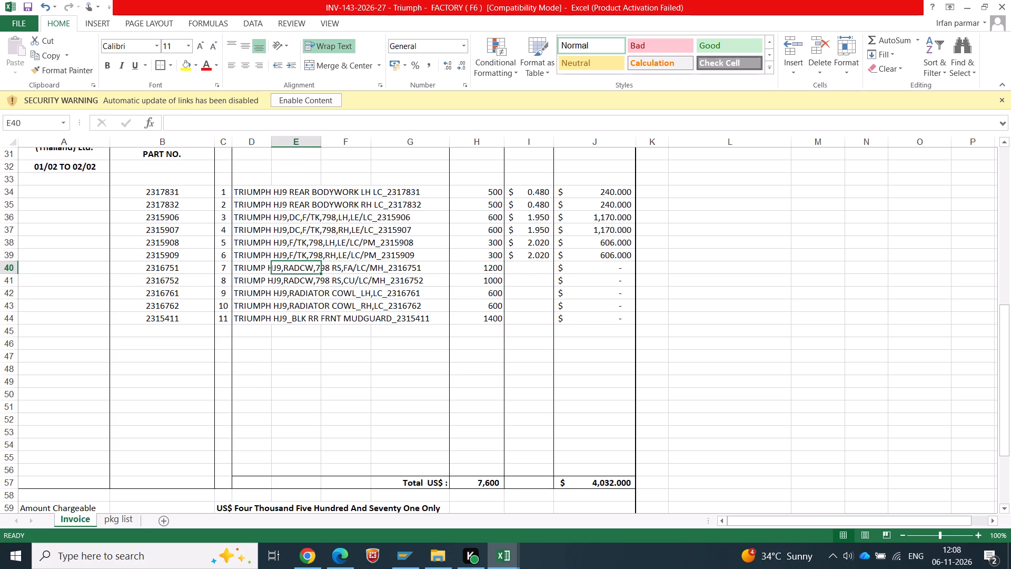
key("Left")
key("Left")
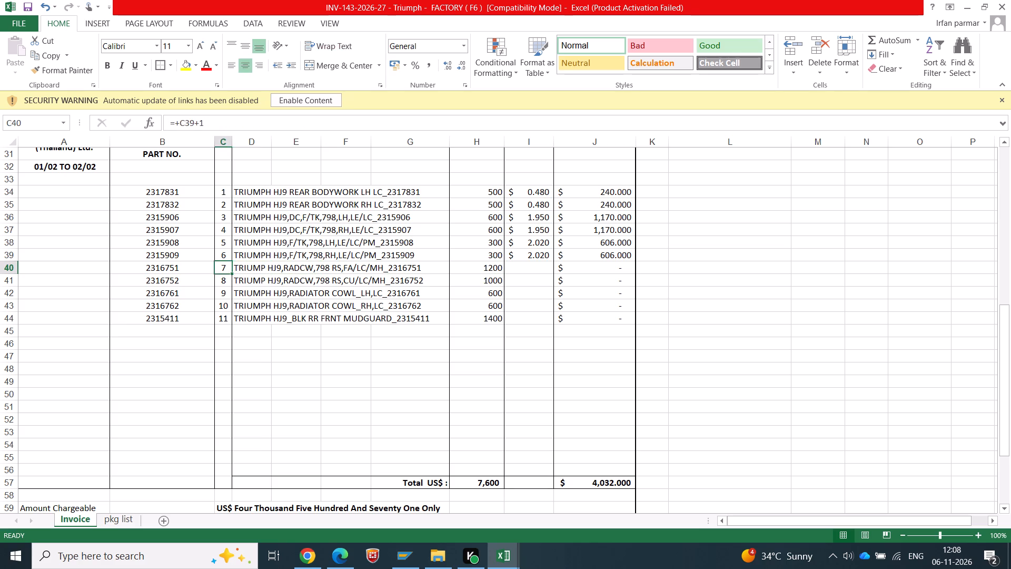
key("Right")
key("ctrl+c")
key("alt+Tab")
key("Down")
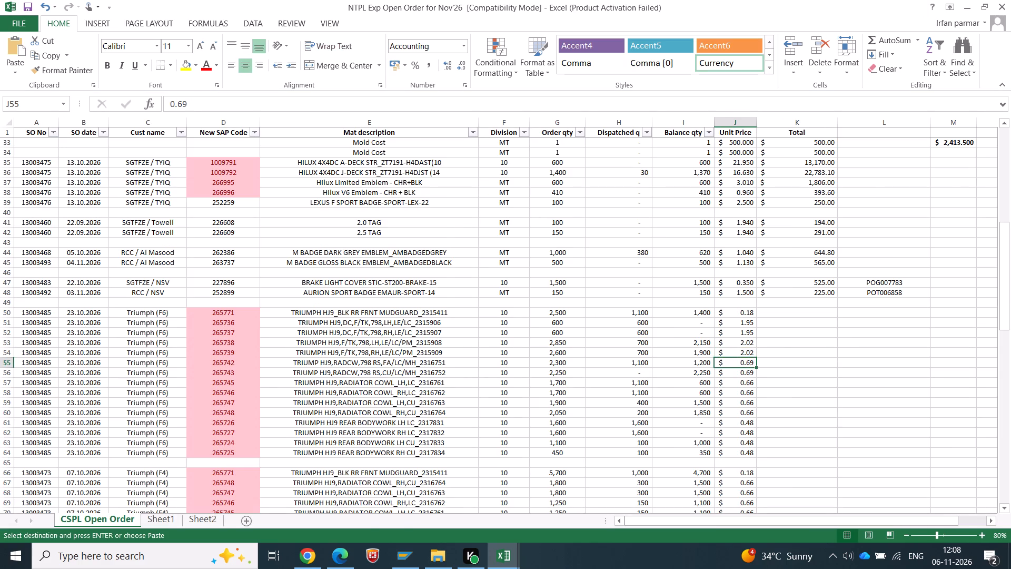
key("ctrl+f")
key("ctrl+v")
key("Return")
key("Return")
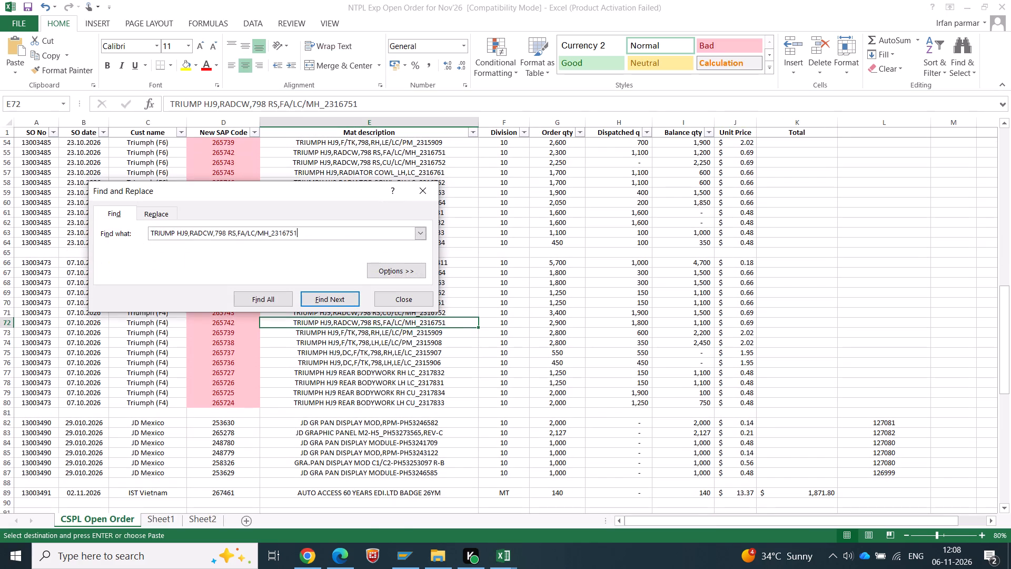
key("Escape")
type("000")
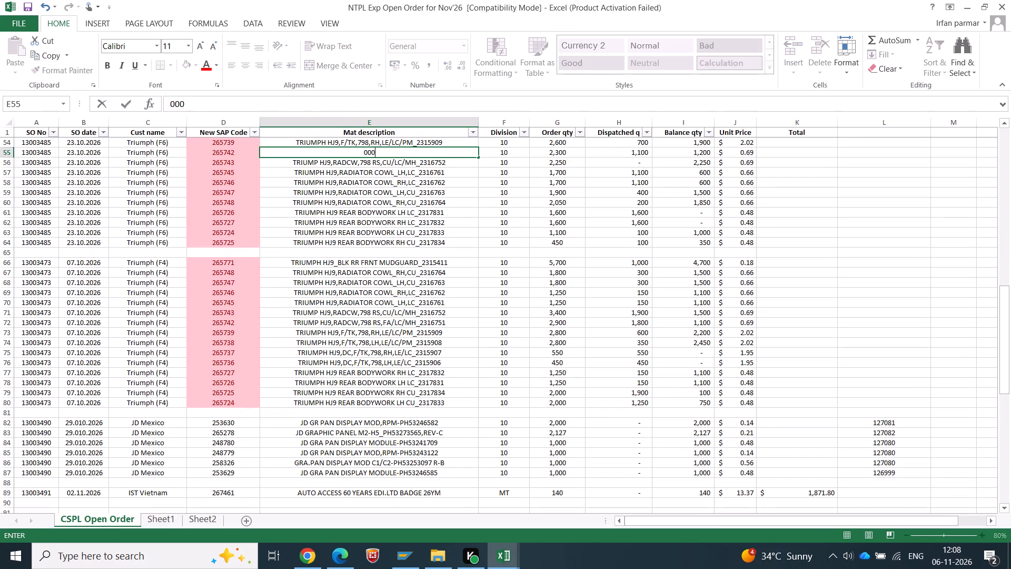
key("Escape")
key("Escape")
key("Right")
key("Right")
key("Right")
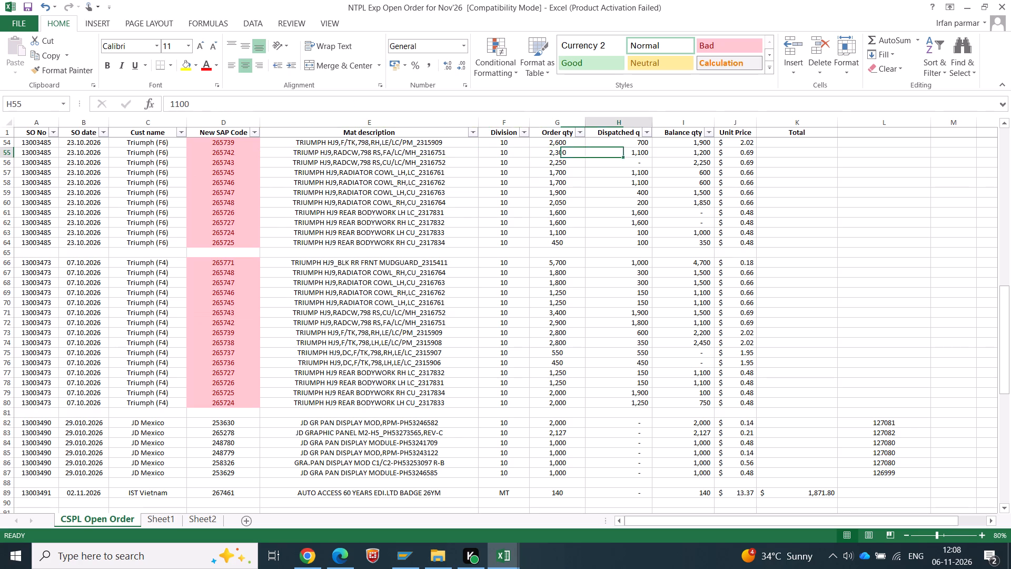
key("F2")
type("+1200")
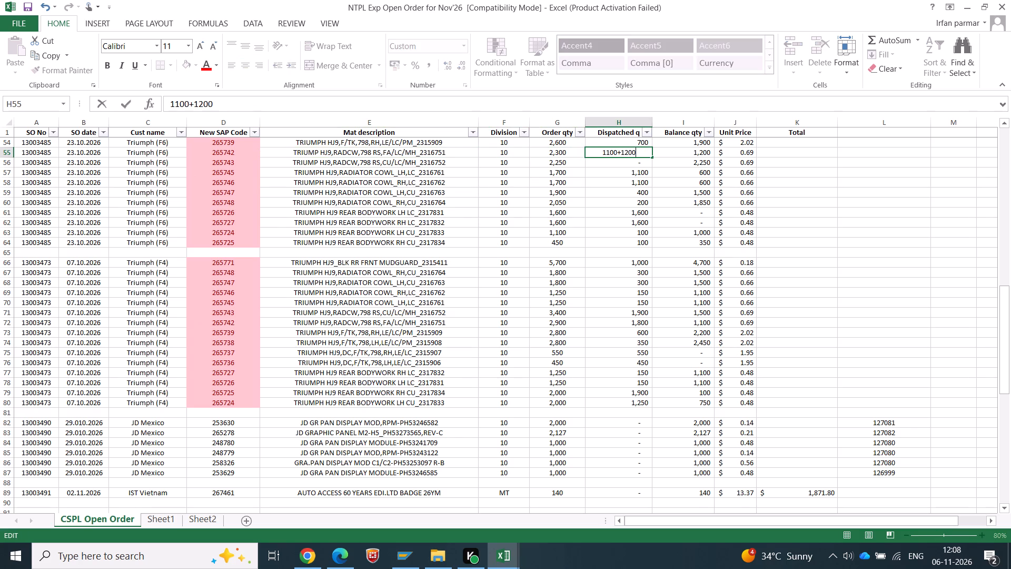
key("Left")
key("Left")
key("Left")
key("Left")
key("Left")
key("Left")
key("Left")
key("Left")
key("Left")
key("Left")
key("plus")
key("Tab")
Copy the unit price of part 2316751 from the open order into its invoice rate cell as a value, 0.69.
key("Tab")
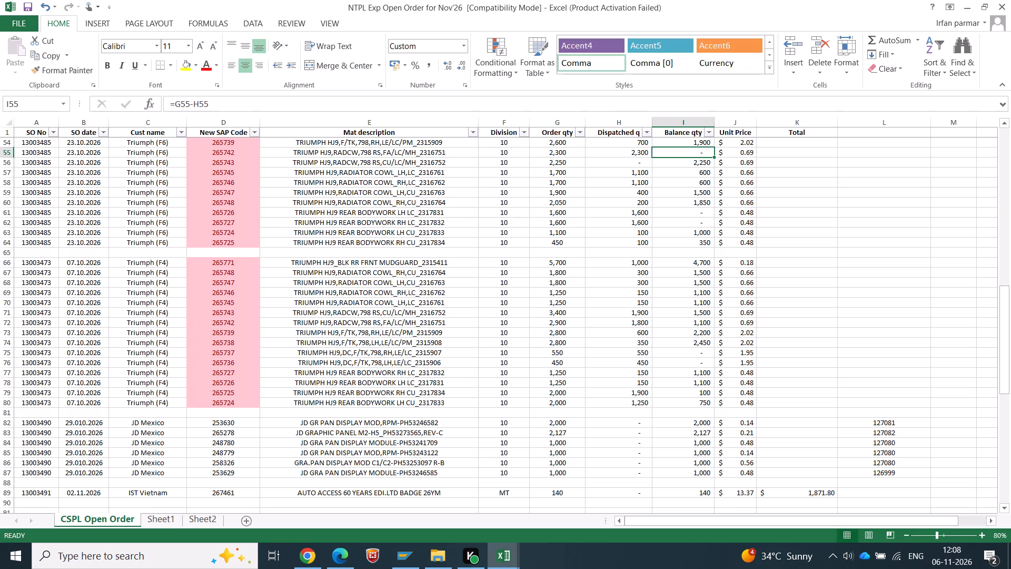
key("ctrl+c")
scroll(553, 269, "up", 5)
key("alt+Tab")
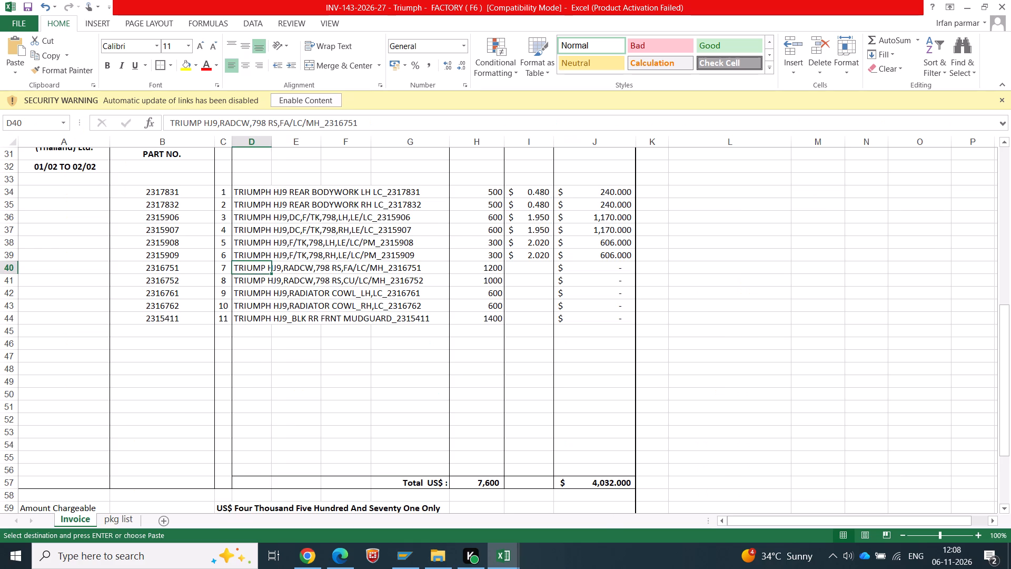
right_click(528, 269)
left_click(568, 315)
left_click(569, 321)
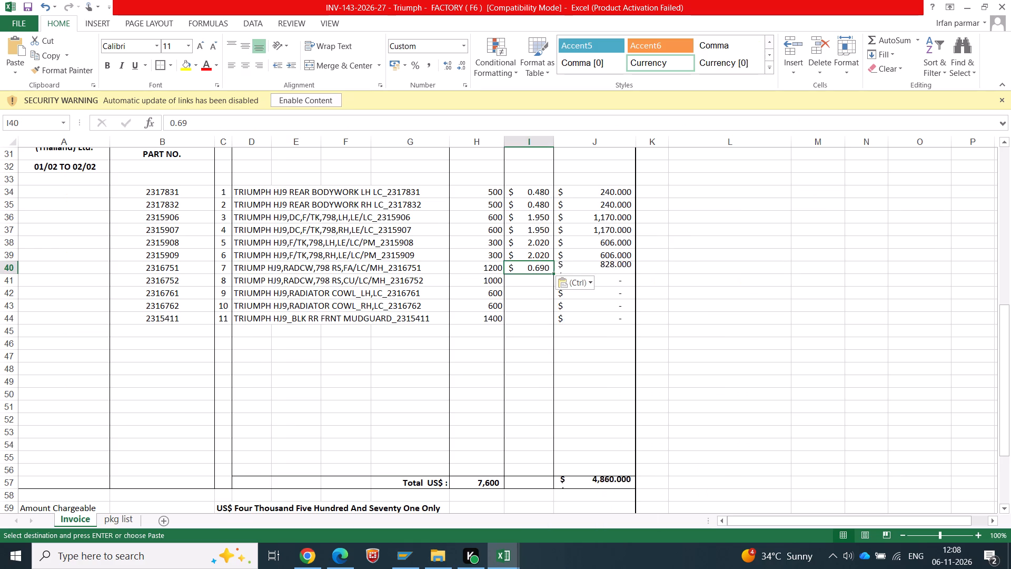
Find TRIUMP HJ9,RADCW,798 RS,CU/LC/MH_2316752 in the open order and enter its invoiced quantity, 1000, as the dispatched quantity.
key("Down")
key("Left")
key("Left")
key("Left")
key("Left")
key("Left")
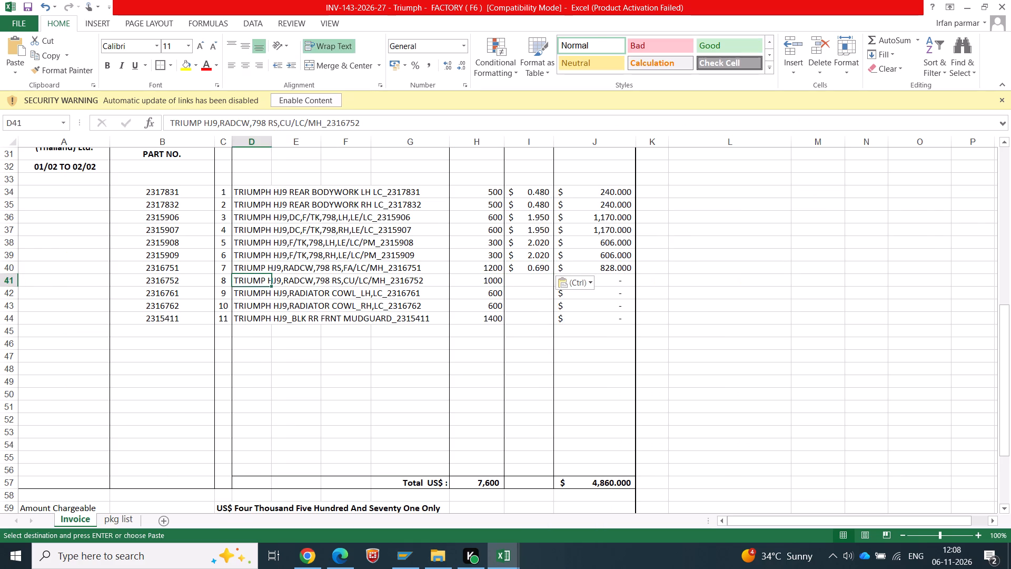
key("ctrl+c")
key("alt+Tab")
key("ctrl+f")
key("ctrl+v")
key("Return")
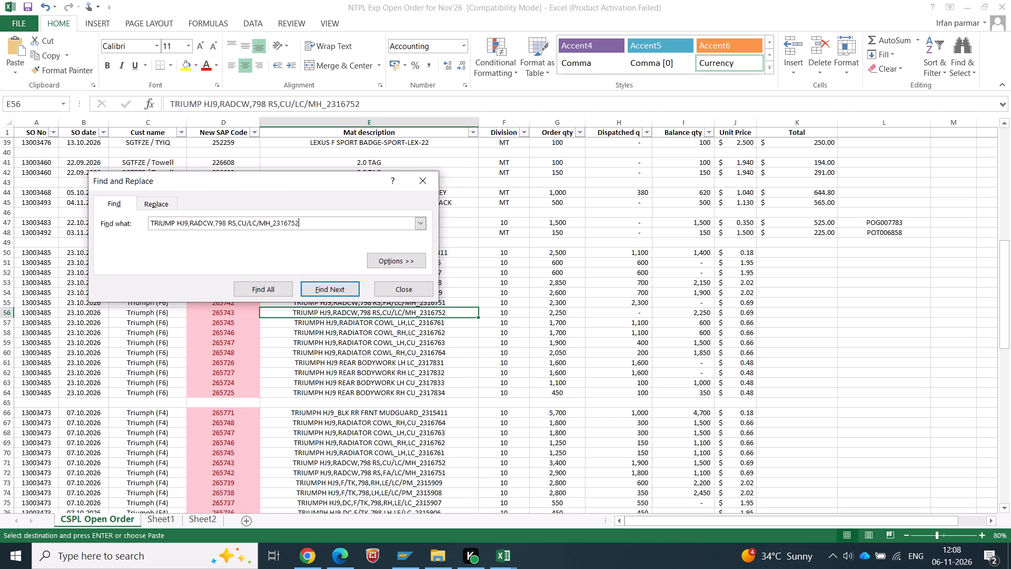
key("Escape")
key("Right")
key("Right")
key("Right")
key("alt+Tab")
key("Right")
key("Right")
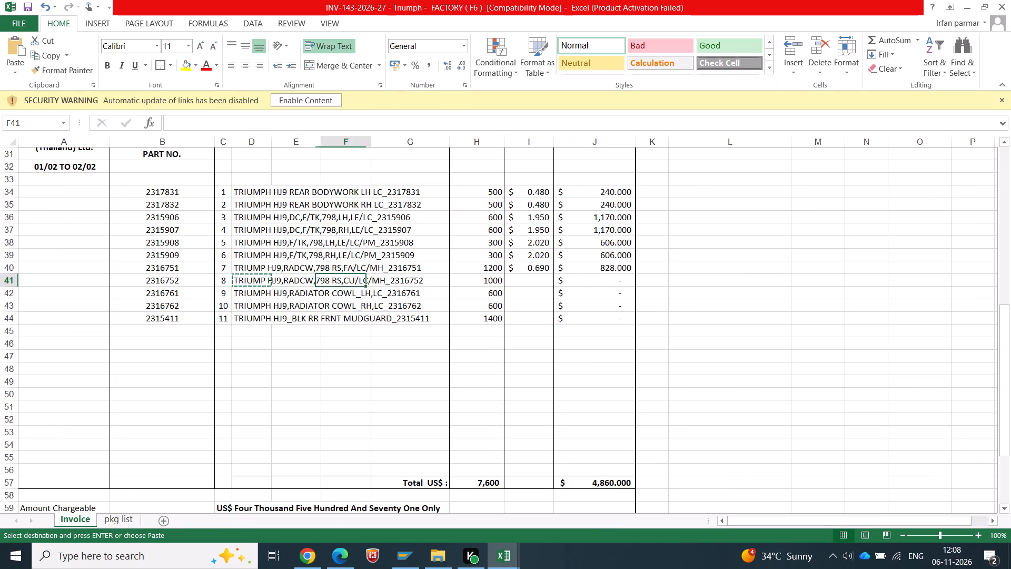
key("Right")
key("Right")
key("Right")
key("alt+Tab")
type("1000")
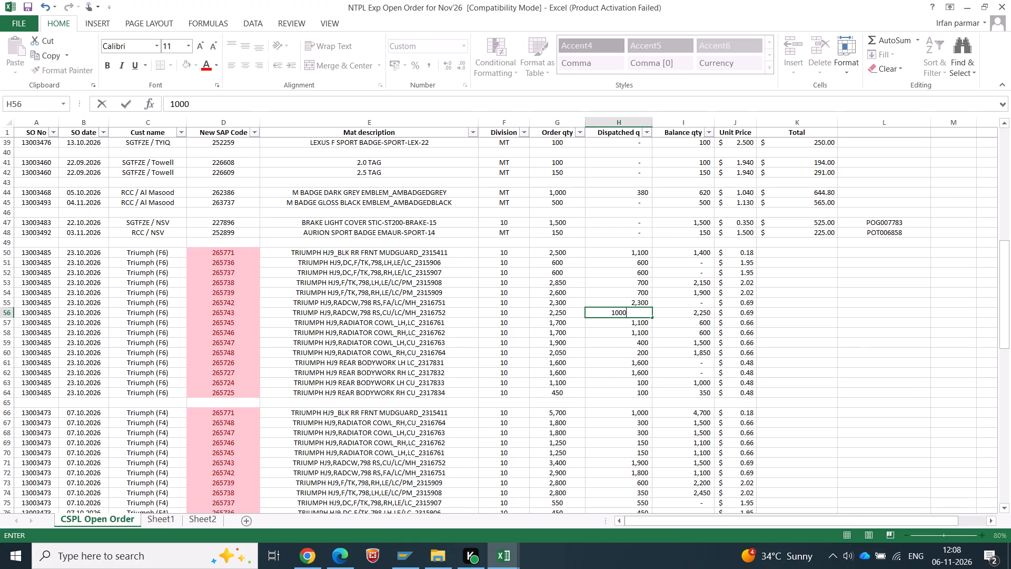
key("Tab")
Fill the 0.69 rate down from part 2316751 to part 2316752 in the invoice.
key("Tab")
key("alt+Tab")
key("Right")
key("Left")
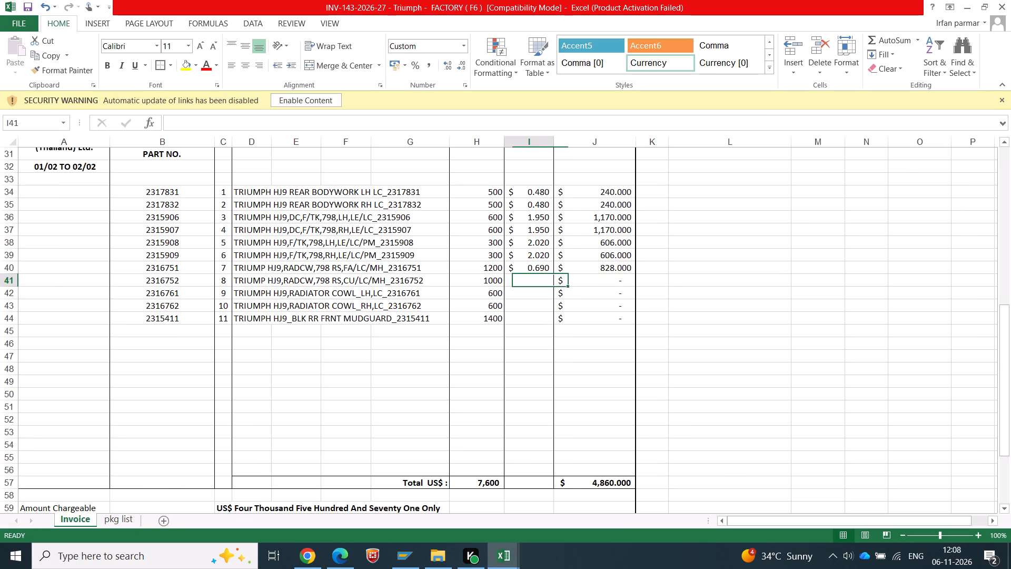
key("ctrl+d")
Search the open order for the invoice description TRIUMPH HJ9,RADIATOR COWL_LH,LC_2316761.
key("Down")
key("Left")
key("Left")
key("Left")
key("Left")
key("Left")
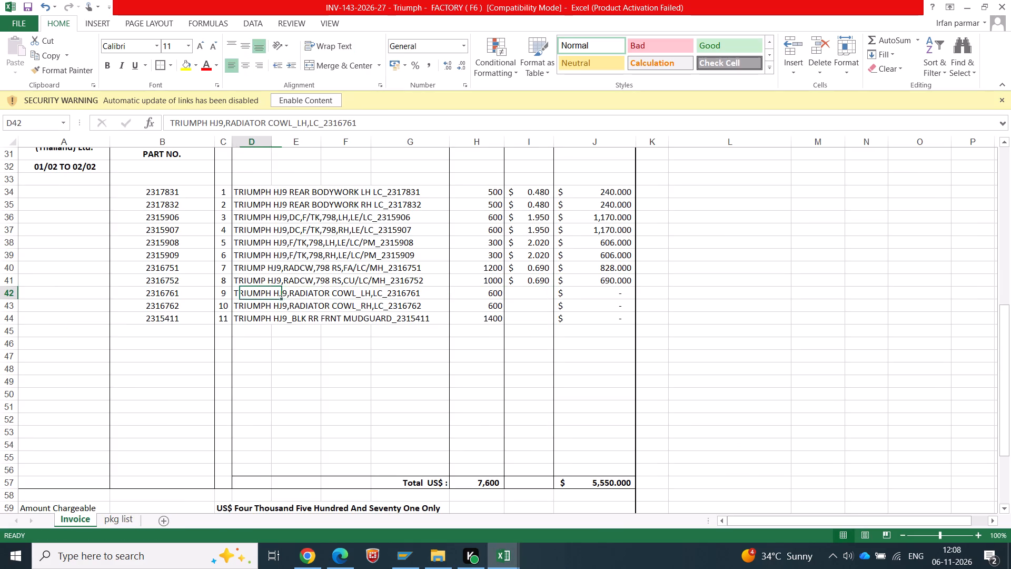
key("ctrl+c")
key("alt+Tab")
key("ctrl+f")
key("ctrl+v")
key("ctrl+Return")
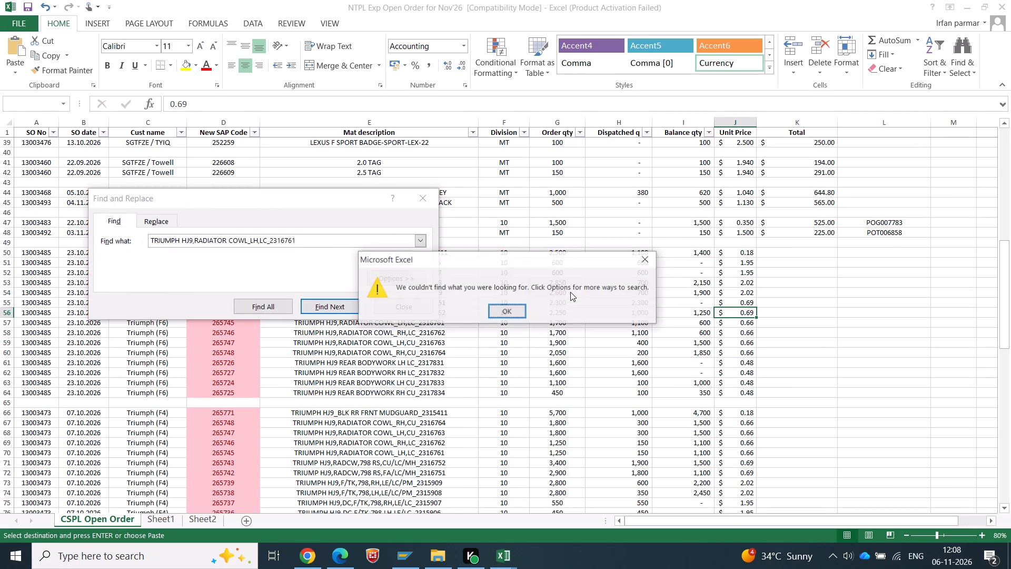
key("Return")
key("Return")
key("Escape")
key("Escape")
key("Escape")
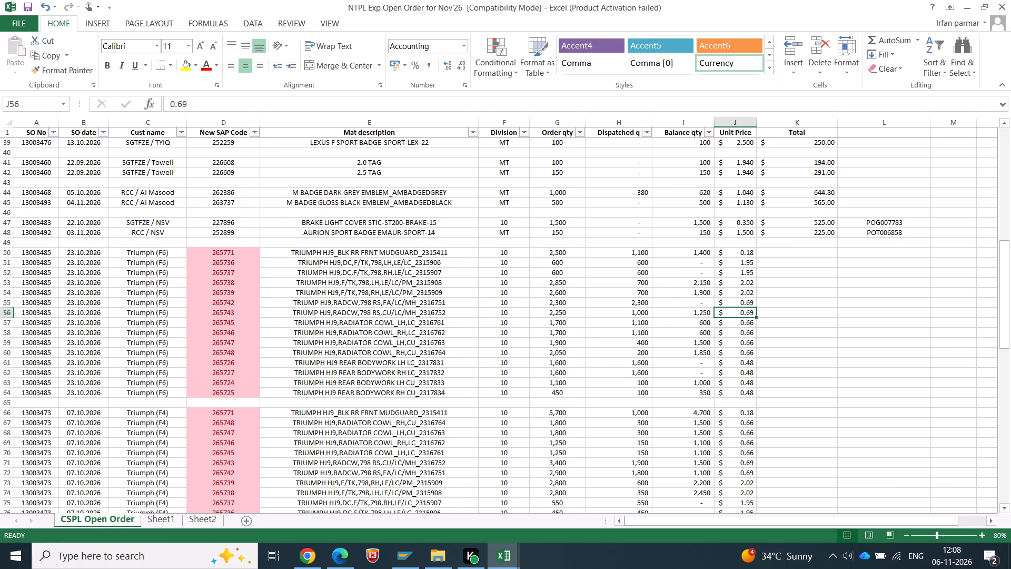
key("Escape")
key("Down")
key("Down")
key("ctrl+f")
key("ctrl+v")
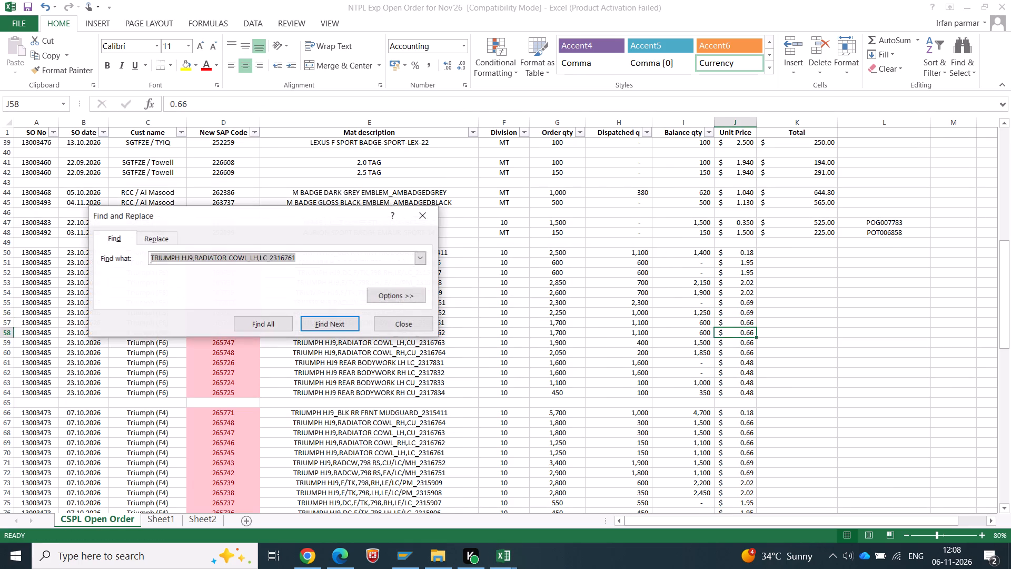
key("Return")
key("Return")
key("Return")
key("Escape")
key("Escape")
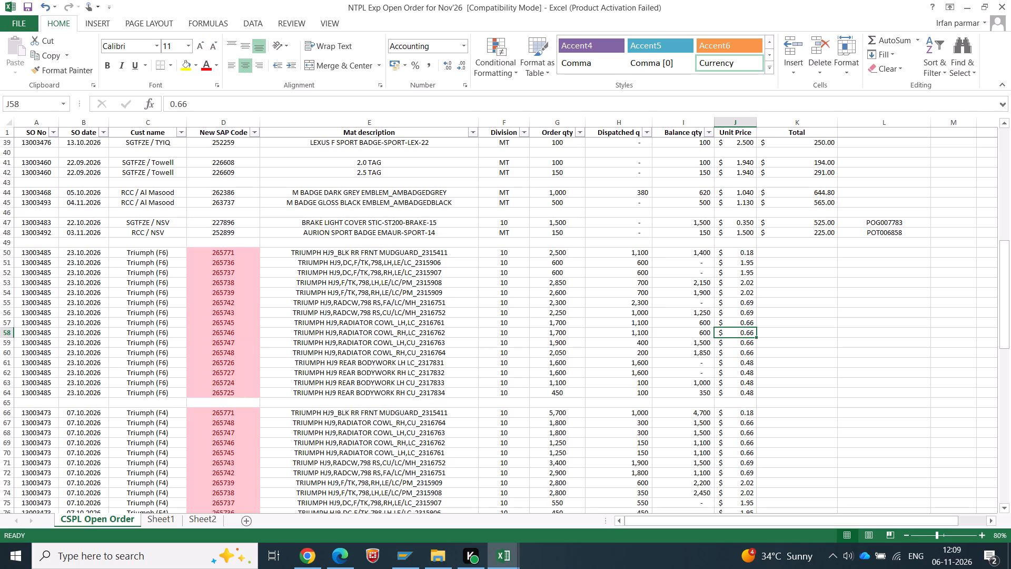
Locate part 2316761 in the open order's Triumph (F6) rows and add 600 to its dispatched quantity, making the entry +1100+600.
key("alt+Tab")
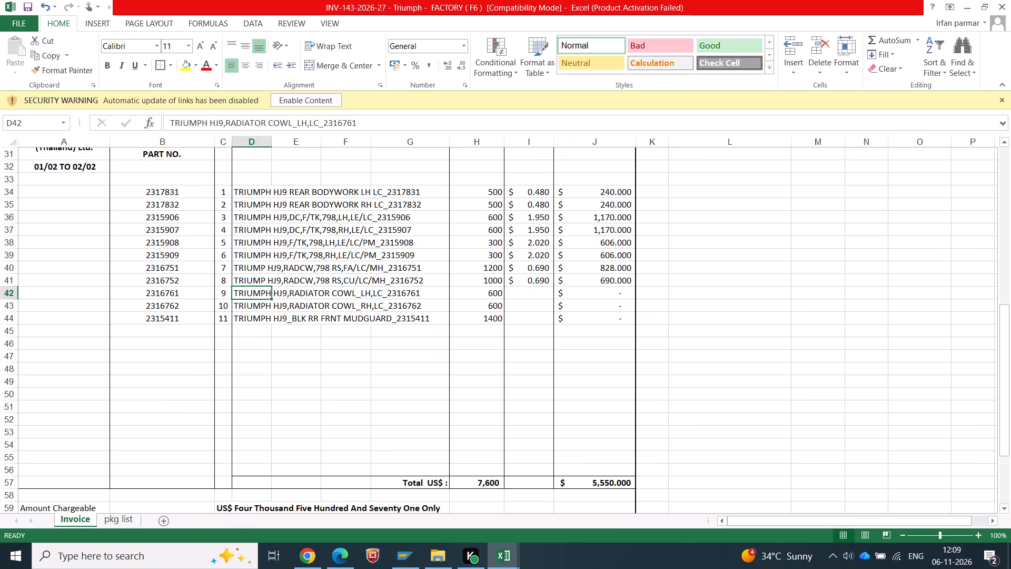
key("alt+Tab")
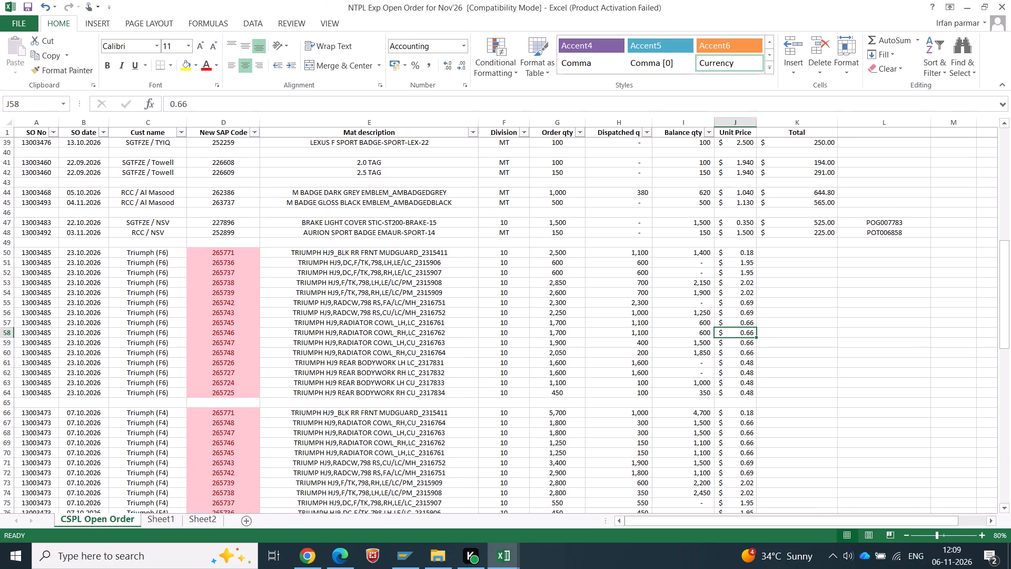
left_click_drag(350, 324, 652, 324)
key("alt+Tab")
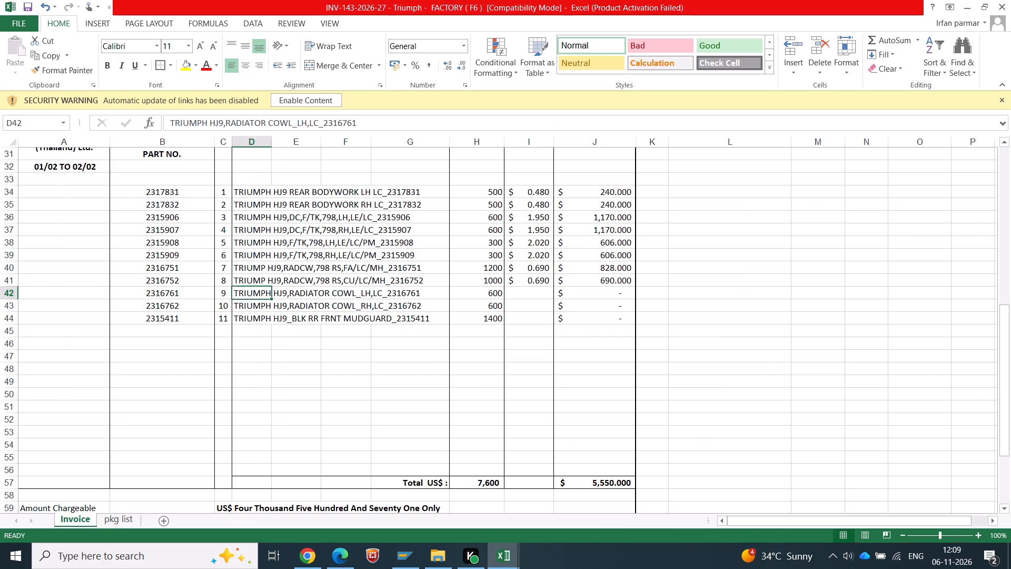
key("alt+Tab")
key("Left")
key("Right")
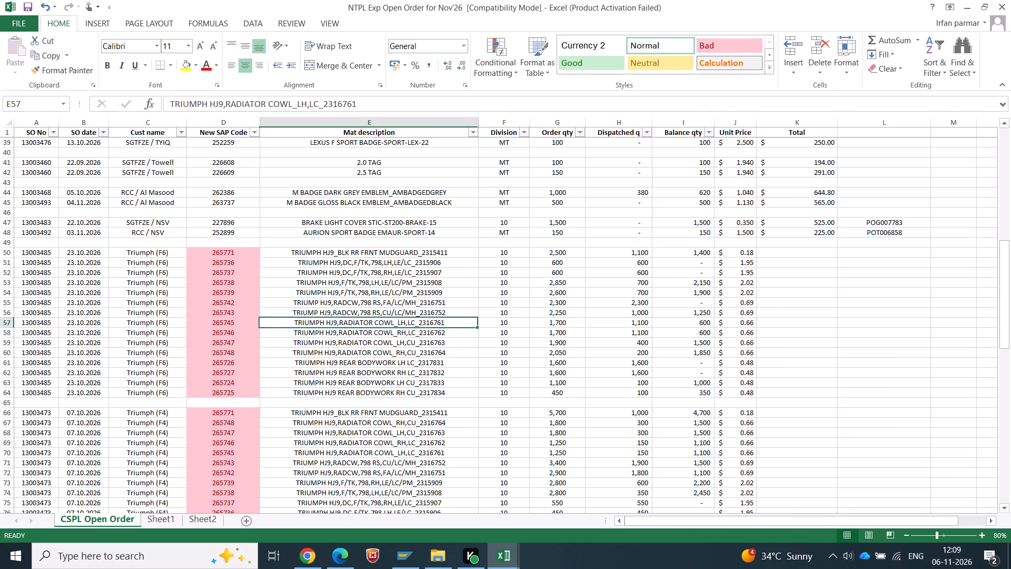
key("Right")
key("Right")
key("Right")
key("F2")
type("+600")
key("Left")
key("Left")
key("Left")
key("Left")
key("Left")
key("Left")
key("Left")
key("Left")
key("Left")
key("plus")
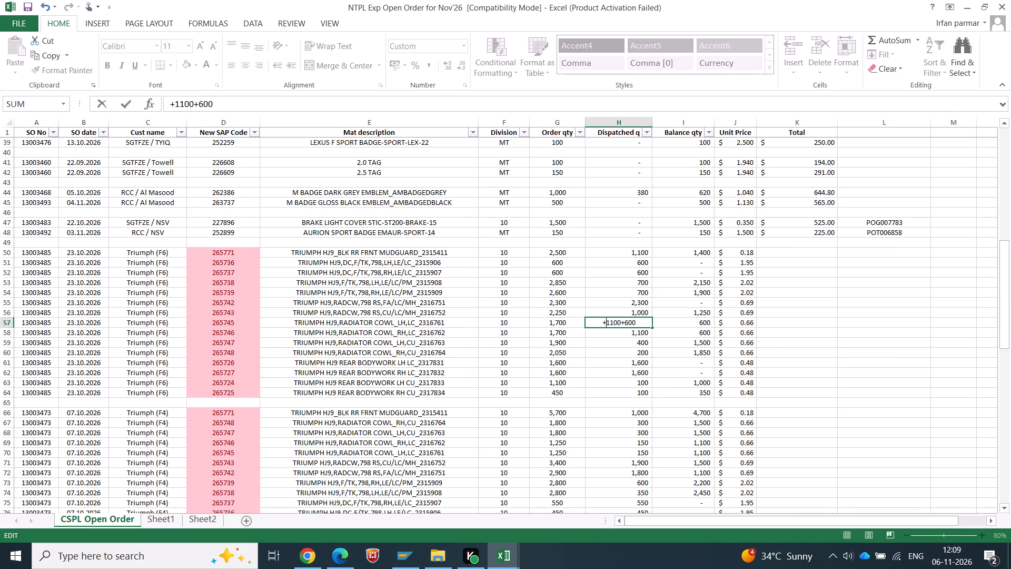
key("Tab")
Copy the 0.66 unit price of part 2316761 from the open order into its invoice rate as a value only.
key("Tab")
key("Tab")
key("Left")
key("ctrl+c")
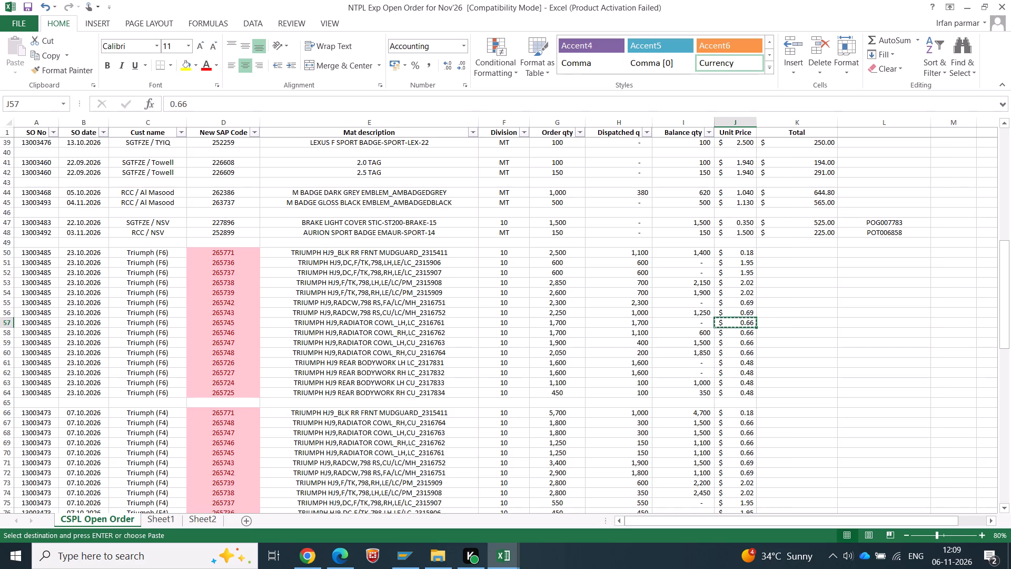
key("alt+Tab")
right_click(522, 297)
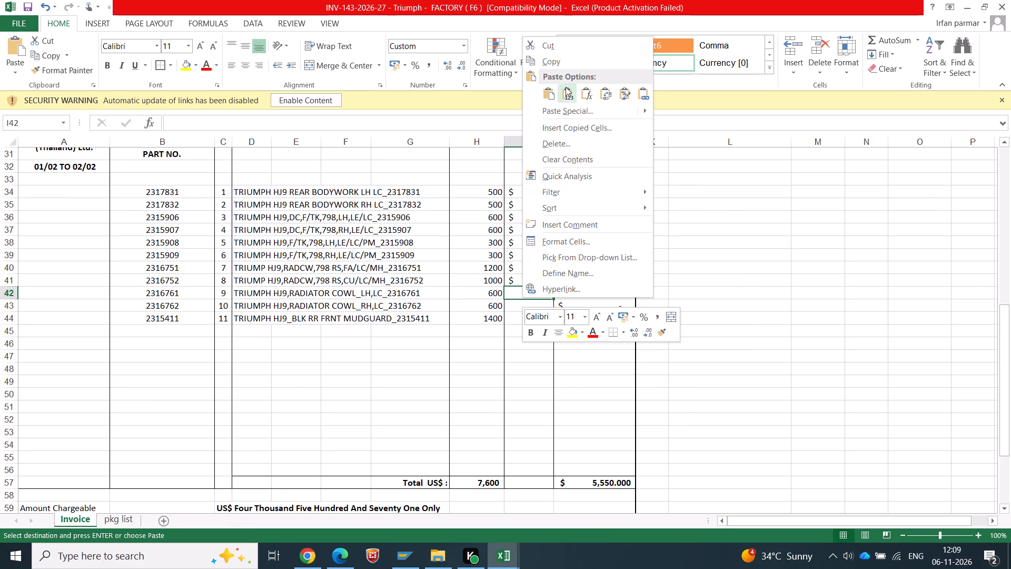
left_click(566, 87)
Find TRIUMPH HJ9,RADIATOR COWL_RH,LC_2316762 in the open order and fill the dispatched quantity +1100+600 down to it from part 2316761.
key("Down")
key("Left")
key("Left")
key("Left")
key("Left")
key("Left")
key("Left")
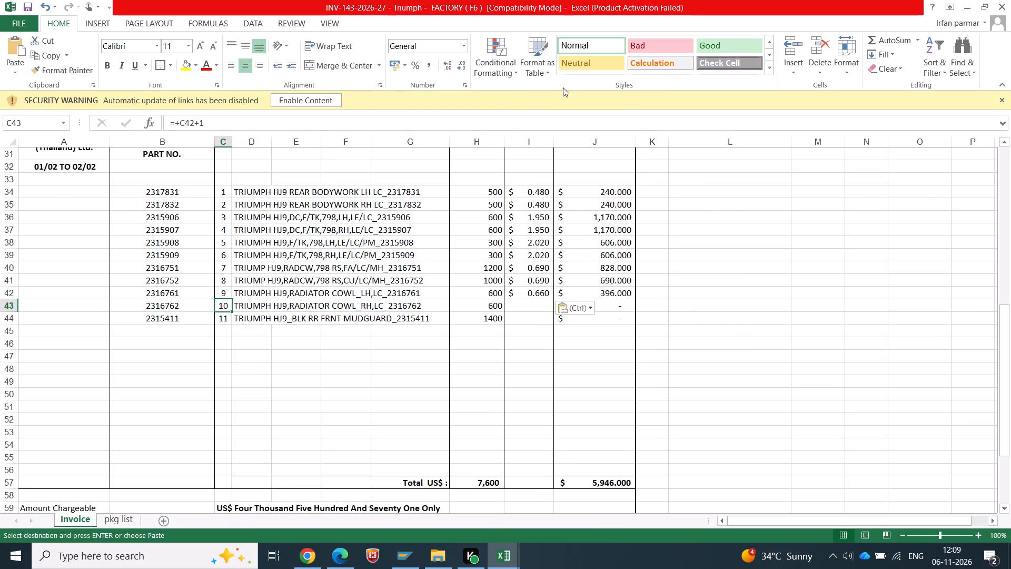
key("Right")
key("ctrl+c")
key("alt+Tab")
key("ctrl+f")
key("ctrl+v")
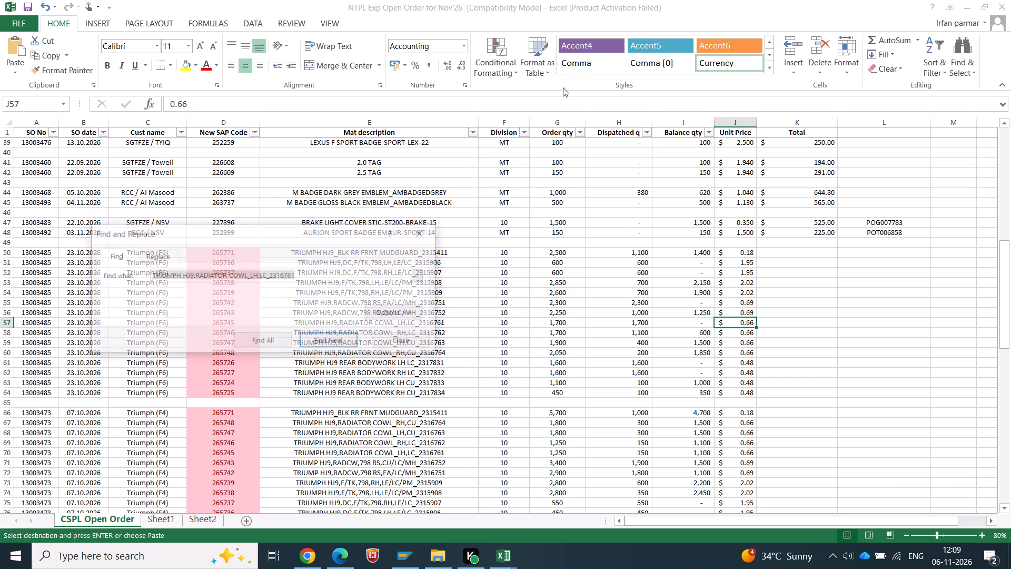
key("Return")
key("Escape")
key("Right")
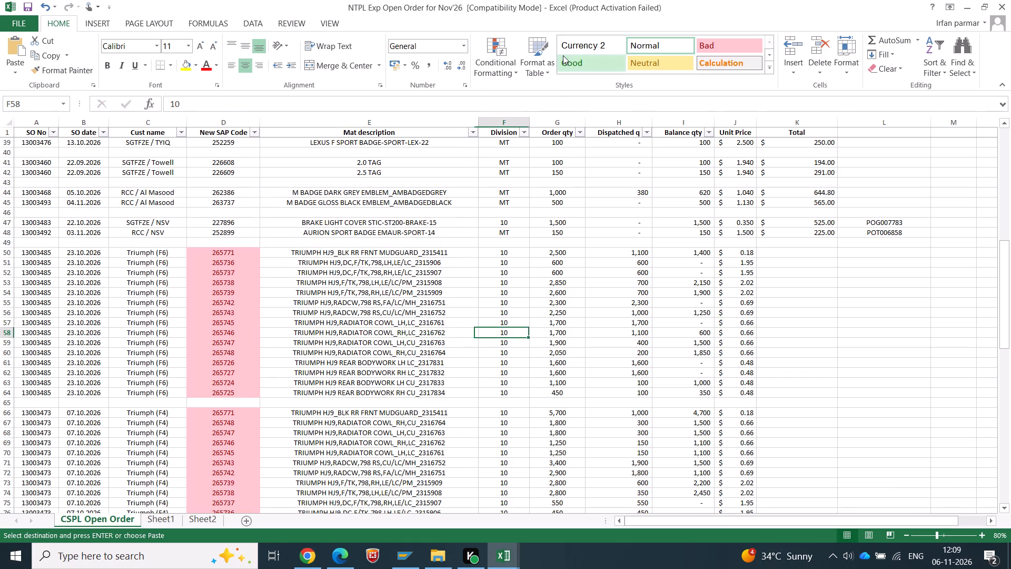
key("Right")
key("Right")
key("Right")
key("Left")
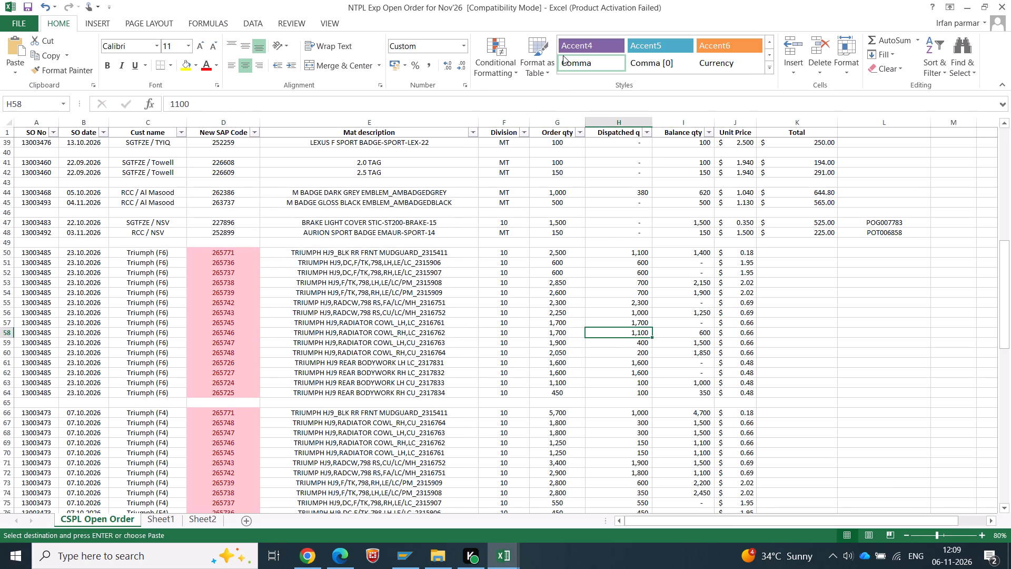
key("ctrl+d")
key("Right")
key("Right")
Fill the 0.66 rate down from part 2316761 to part 2316762 in the invoice.
key("alt+Tab")
key("Right")
key("Right")
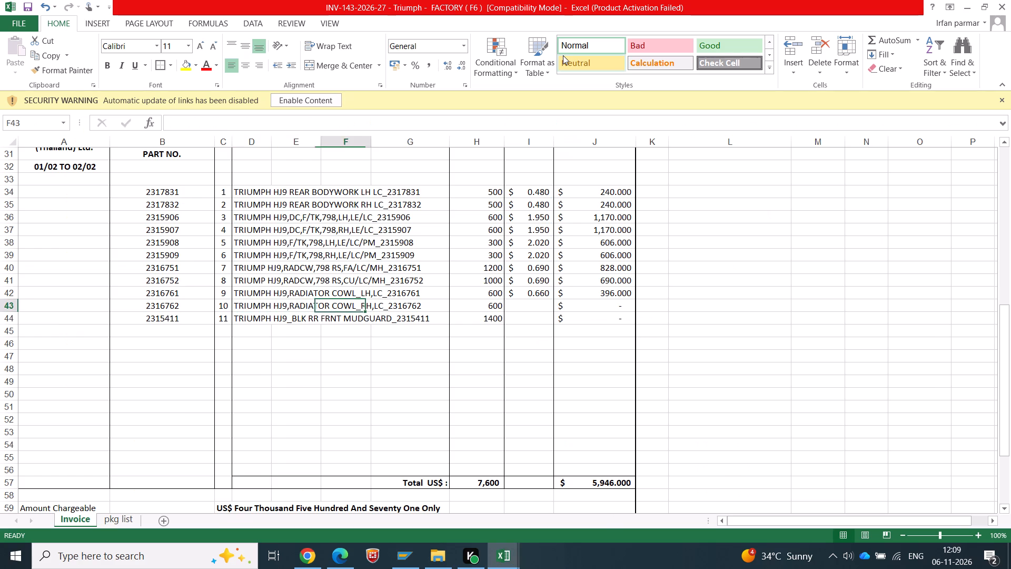
key("Right")
key("Right")
key("Right")
key("ctrl+d")
Find TRIUMPH HJ9_BLK RR FRNT MUDGUARD_2315411 in the open order's Triumph (F6) rows and change its dispatched quantity to +1100+1400.
key("Down")
key("Left")
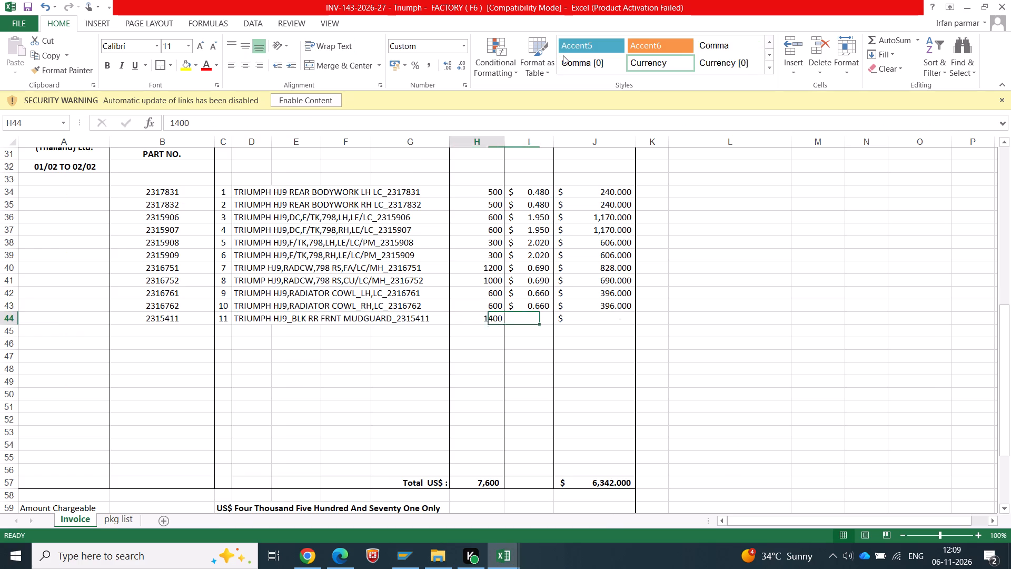
key("Left")
key("Left")
key("Left")
key("Left")
key("ctrl+c")
key("alt+Tab")
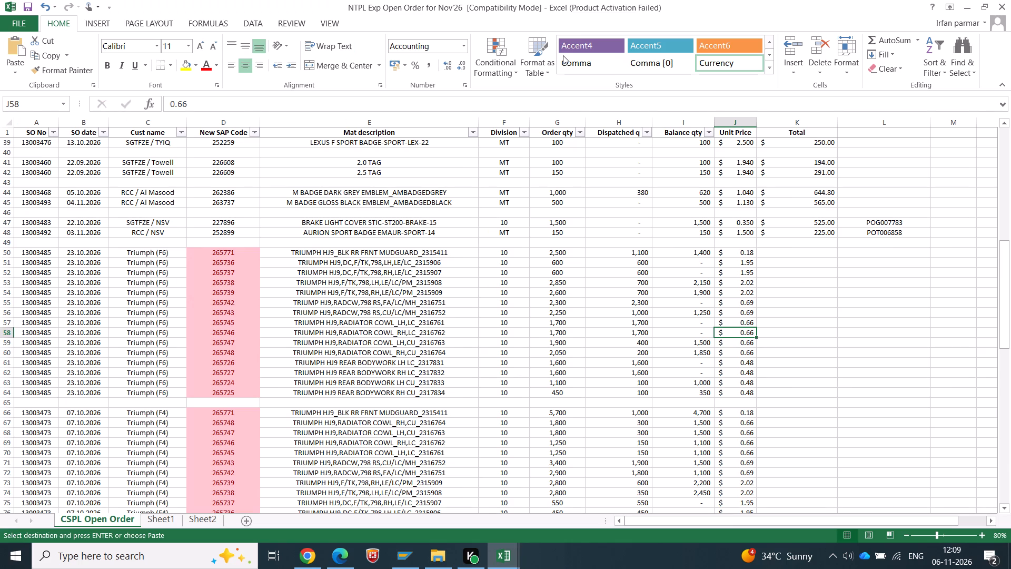
key("ctrl+f")
key("ctrl+v")
key("Return")
key("Return")
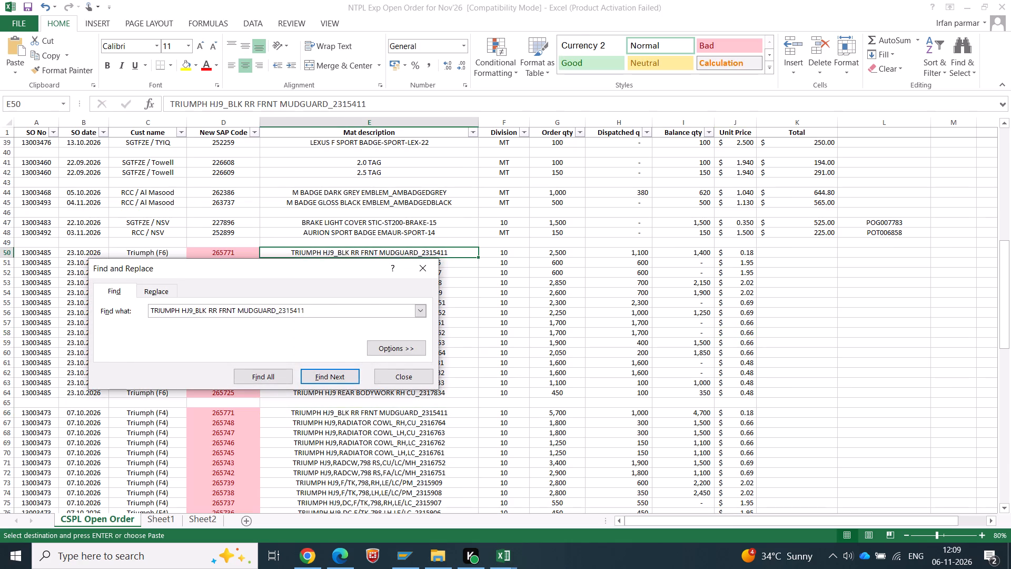
key("Escape")
key("Right")
key("Right")
key("Right")
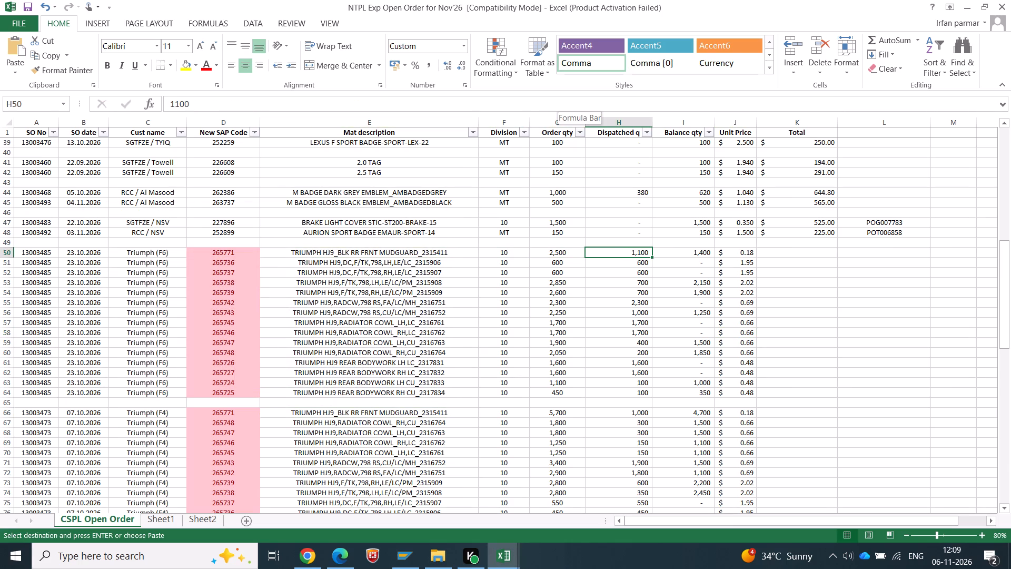
key("F2")
type("+1400")
key("Left")
key("Left")
key("Left")
key("Left")
key("Left")
key("Left")
key("Left")
key("Left")
key("Left")
key("Left")
key("Left")
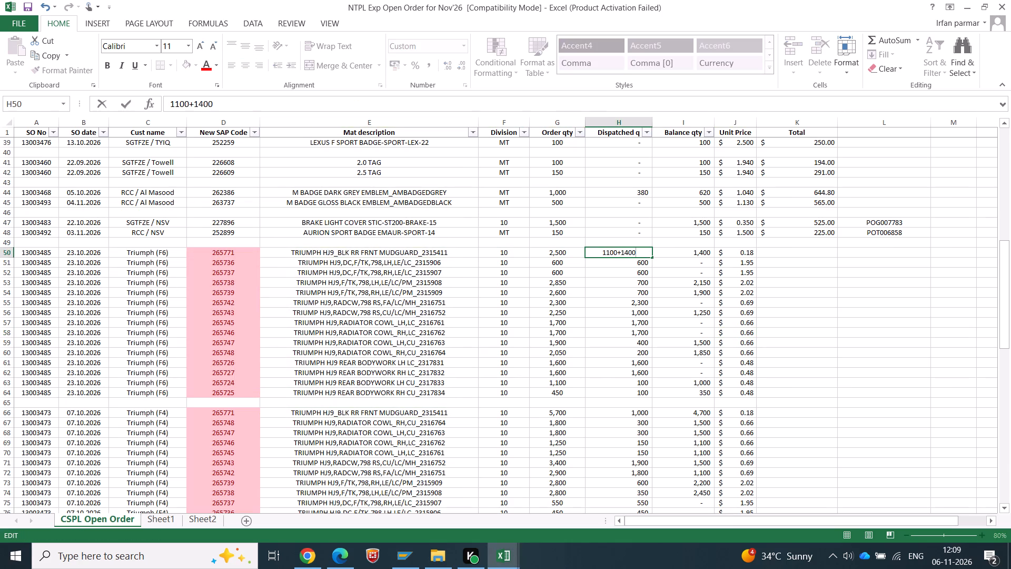
key("plus")
key("Tab")
key("Tab")
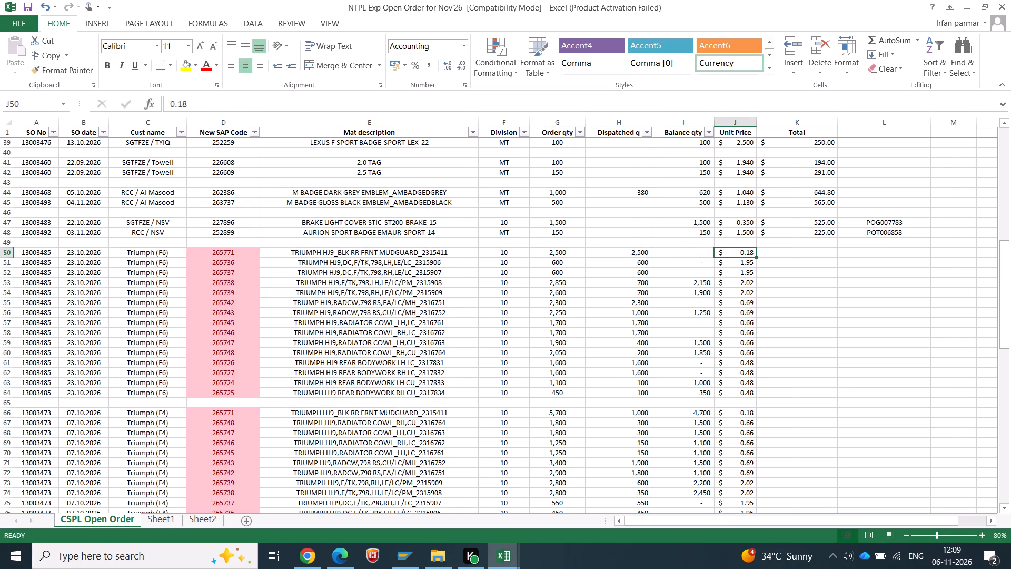
Copy the 0.18 unit price of part 2315411 into its invoice rate as a value only, and save the invoice.
key("ctrl+c")
key("alt+Tab")
right_click(530, 318)
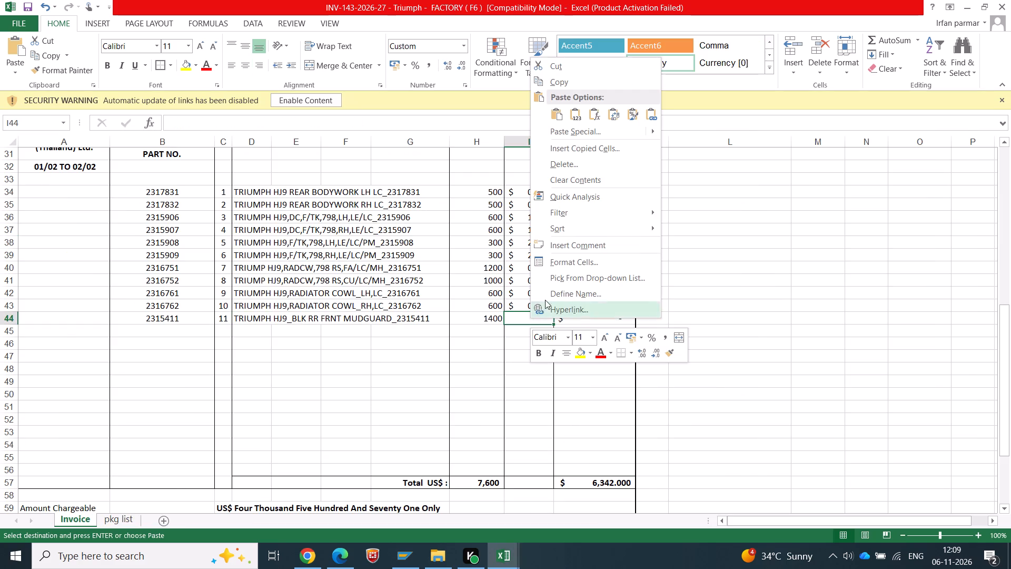
left_click(582, 106)
key("ctrl+s")
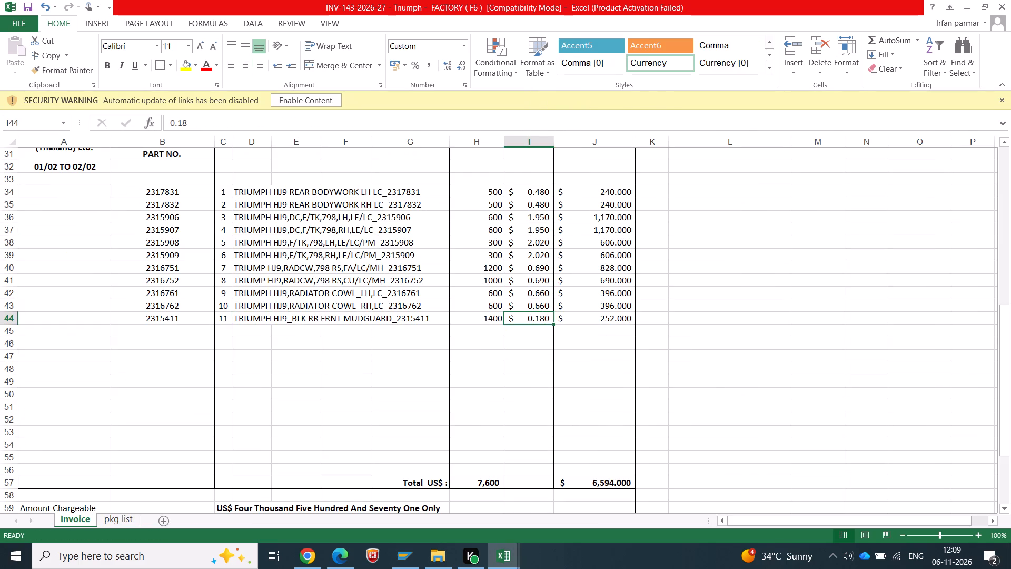
Change the invoice's amount in words to US$ Six Thousand Five Hundred And Ninety Four Only and save the workbook.
left_click_drag(400, 371, 400, 366)
scroll(371, 359, "down", 4)
double_click(223, 357)
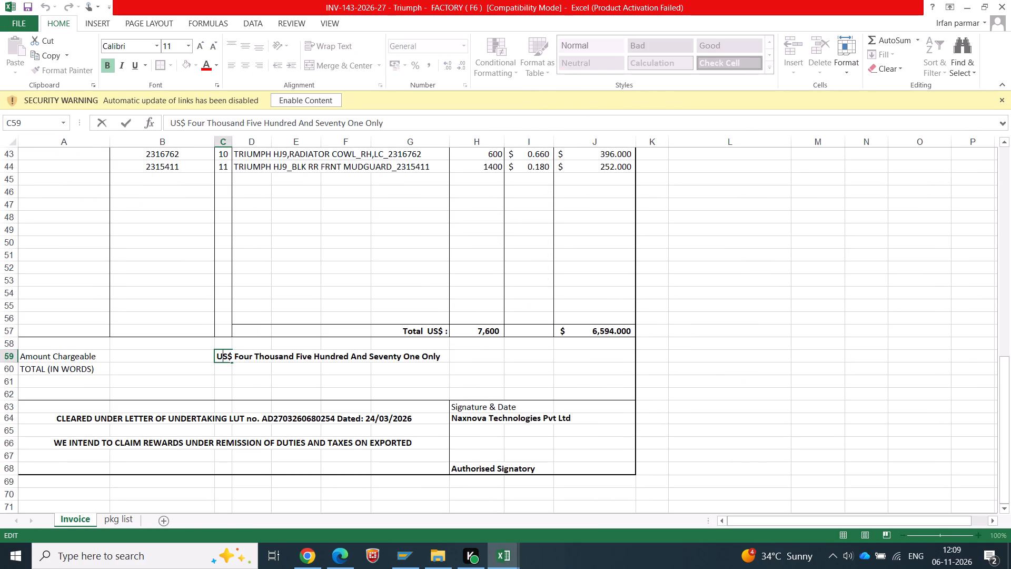
left_click(236, 360)
key("shift+Right")
key("shift+Right")
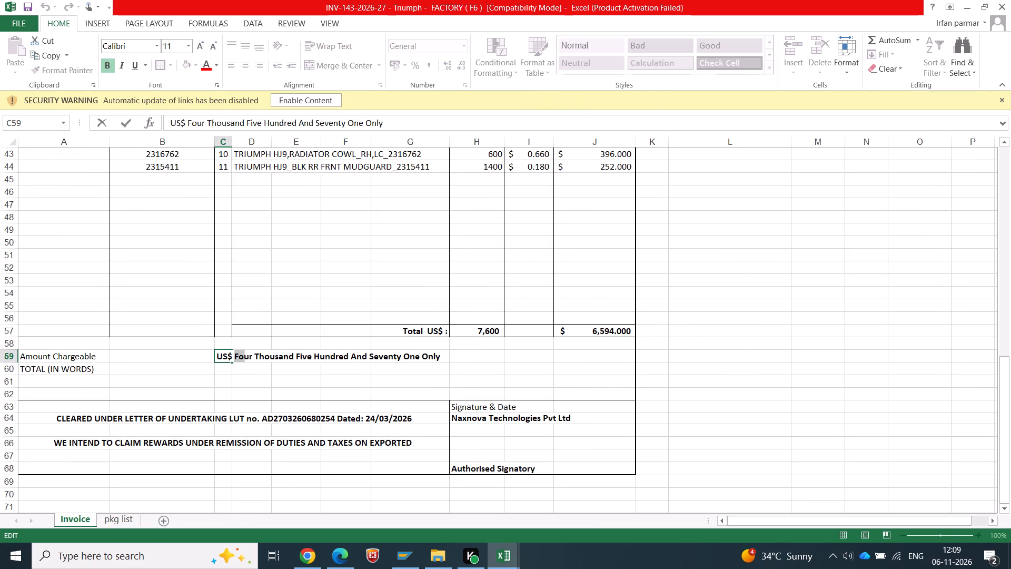
key("shift+Right")
key("shift+Right")
type("Six")
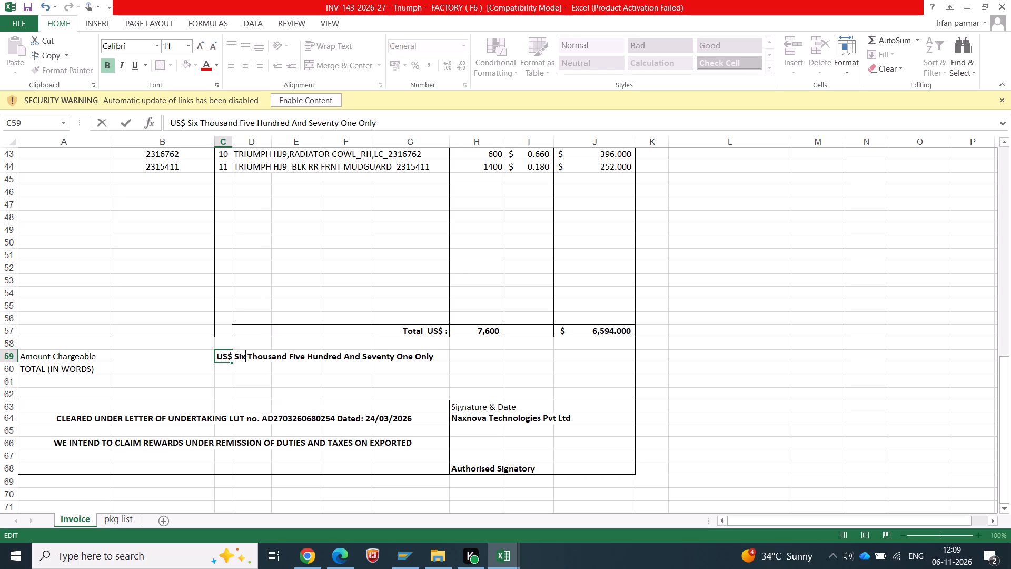
key("Right")
key("Right")
key("Right")
key("Right")
key("Right")
key("Right")
key("Right")
key("Right")
key("Right")
key("Right")
key("Right")
key("Right")
key("Right")
key("Right")
key("Right")
key("Right")
key("Right")
key("Right")
key("Right")
key("Right")
key("Right")
key("Left")
key("shift+Right")
key("shift+Right")
key("shift+Right")
key("shift+Right")
key("shift+Right")
key("shift+Right")
key("shift+Right")
key("shift+Right")
key("shift+Right")
key("shift+Right")
key("shift+Right")
key("shift+Left")
key("shift+Right")
type("Ninety")
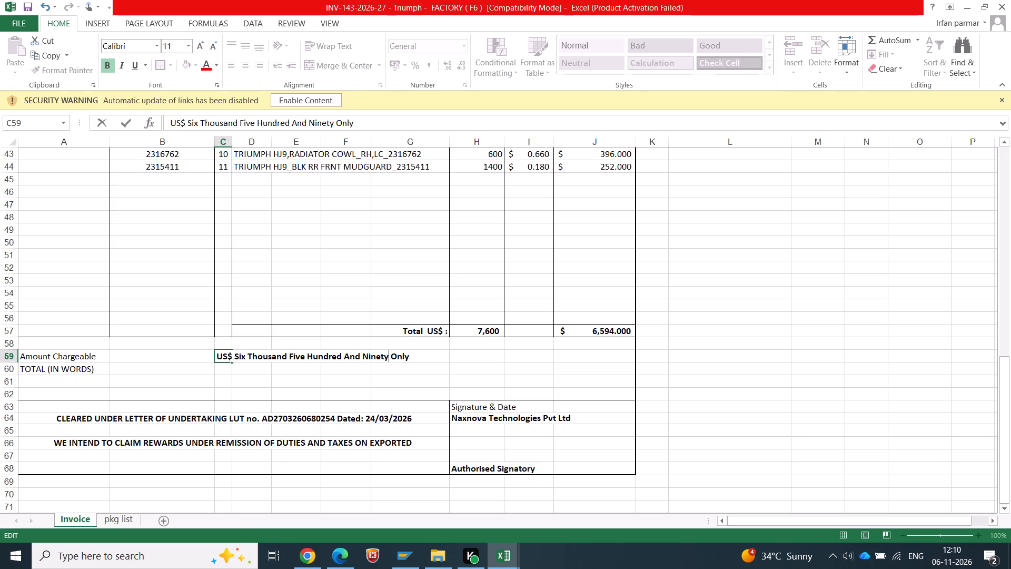
key("space")
type("Four")
key("Return")
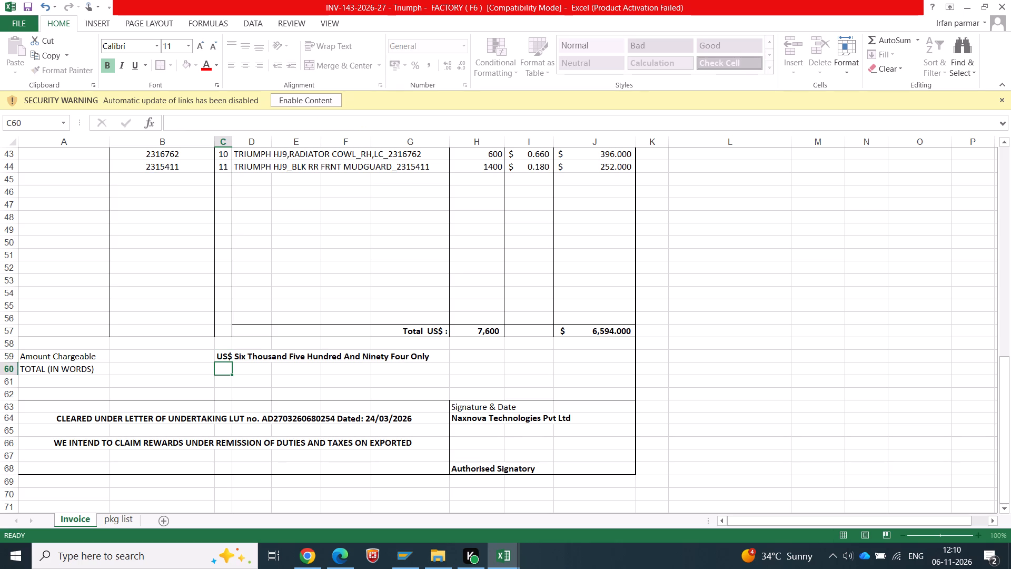
key("ctrl+s")
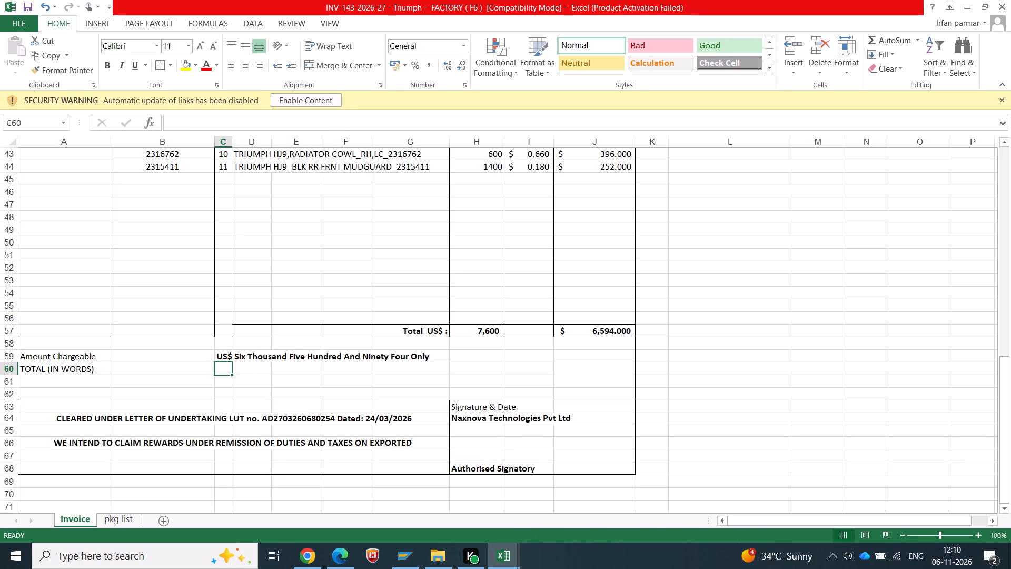
key("ctrl+s")
scroll(597, 338, "up", 4)
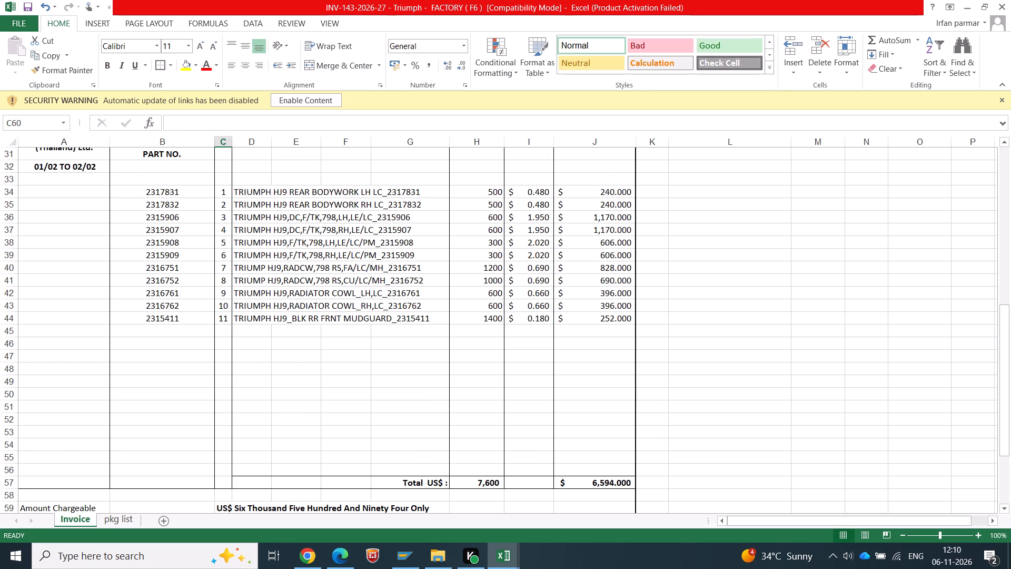
scroll(661, 284, "up", 16)
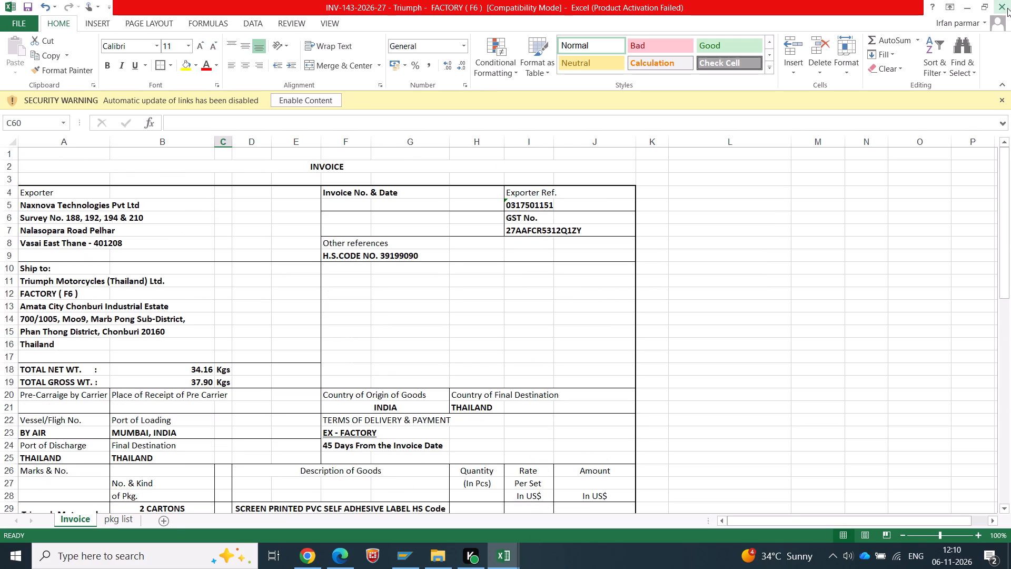
left_click(1007, 8)
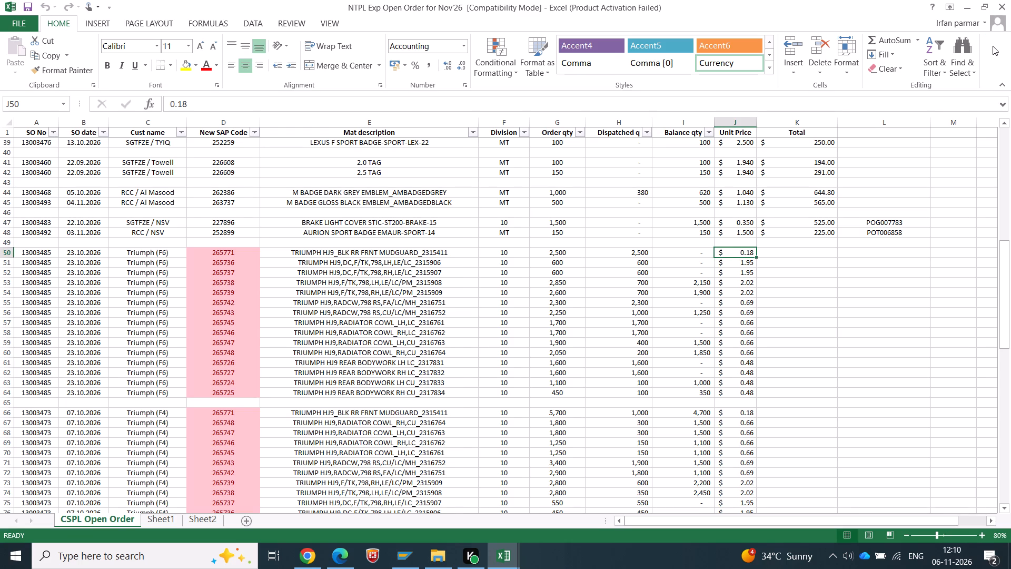
Save the open order, then delete the fully dispatched Triumph (F6) rows for parts 2315411, 2315906 and 2315907.
key("ctrl+s")
left_click_drag(11, 254, 9, 269)
right_click(8, 269)
left_click(38, 377)
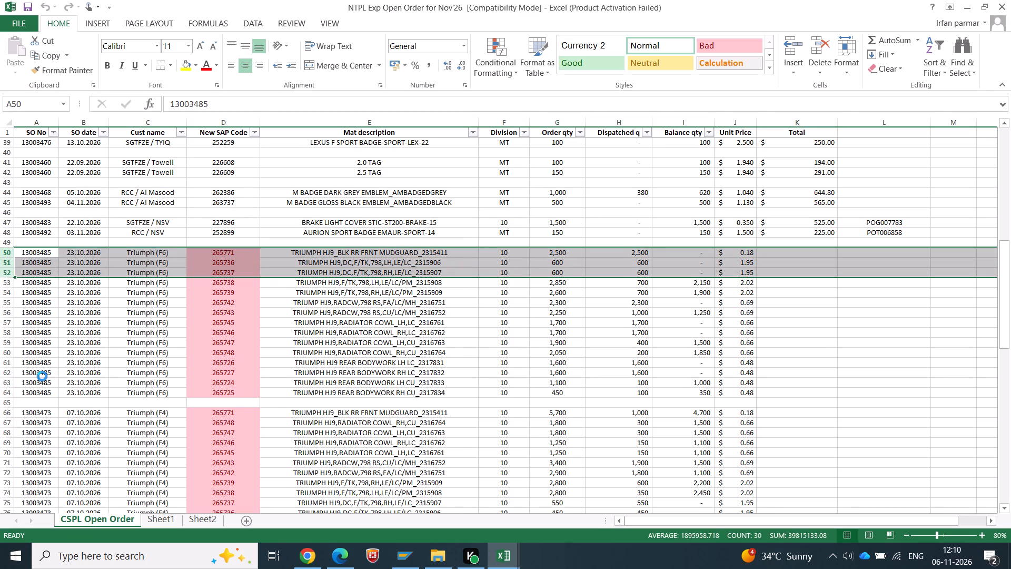
Delete the remaining fully dispatched Triumph (F6) rows for parts 2316751, 2316761, 2316762, 2317831 and 2317832, and save the open order workbook.
left_click(10, 276)
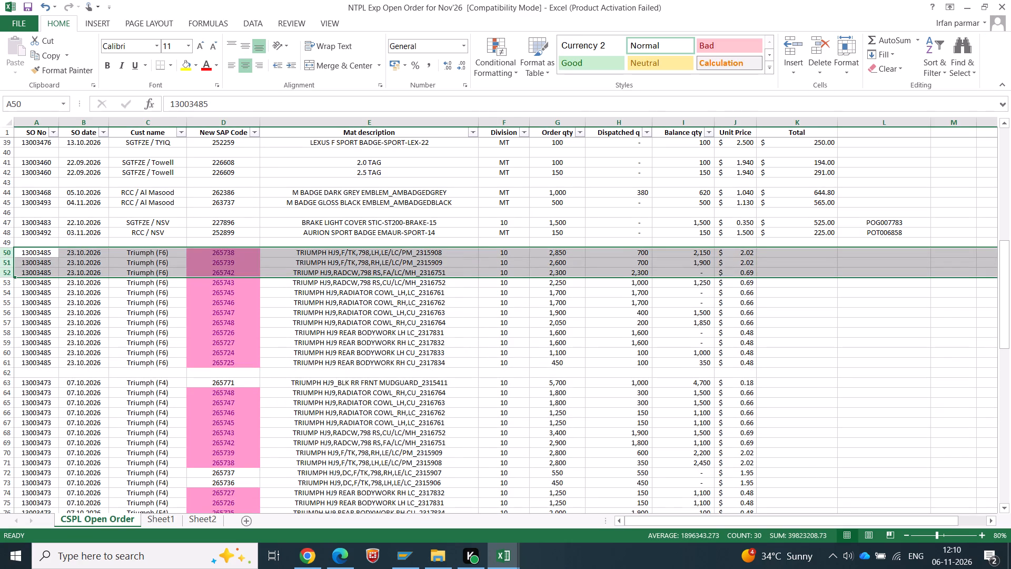
left_click(9, 281)
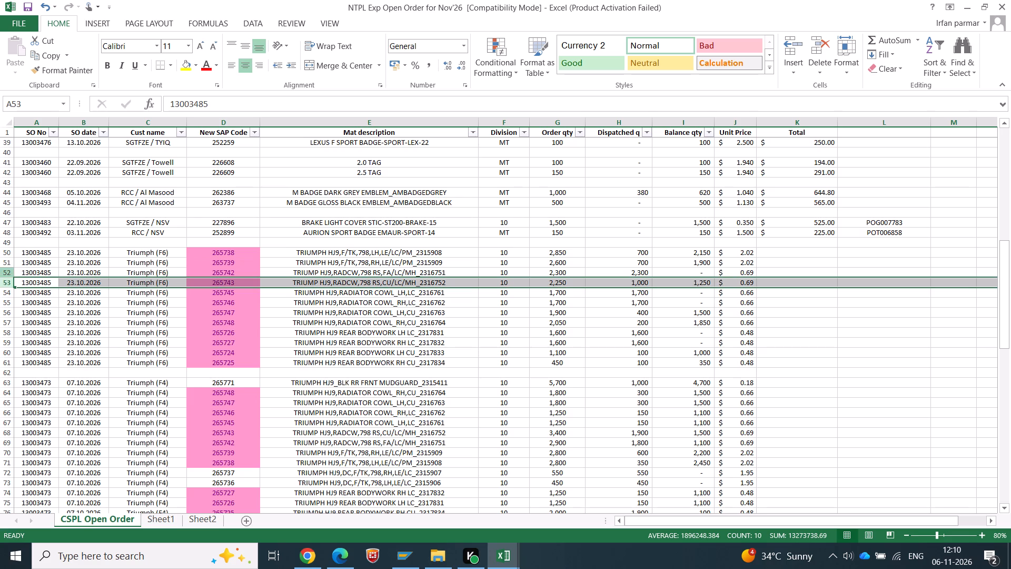
left_click(11, 271)
key("F4")
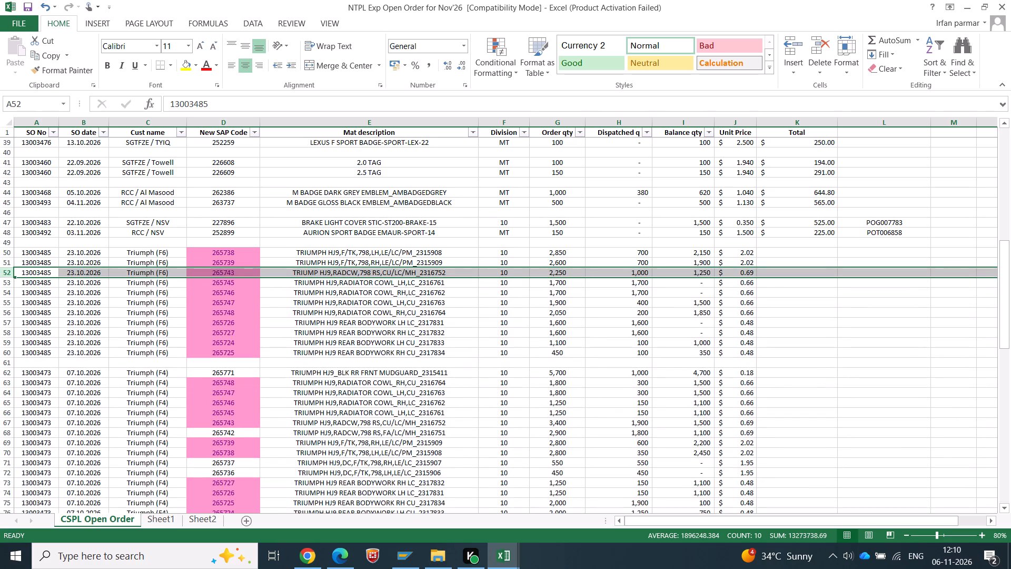
left_click_drag(8, 281, 9, 290)
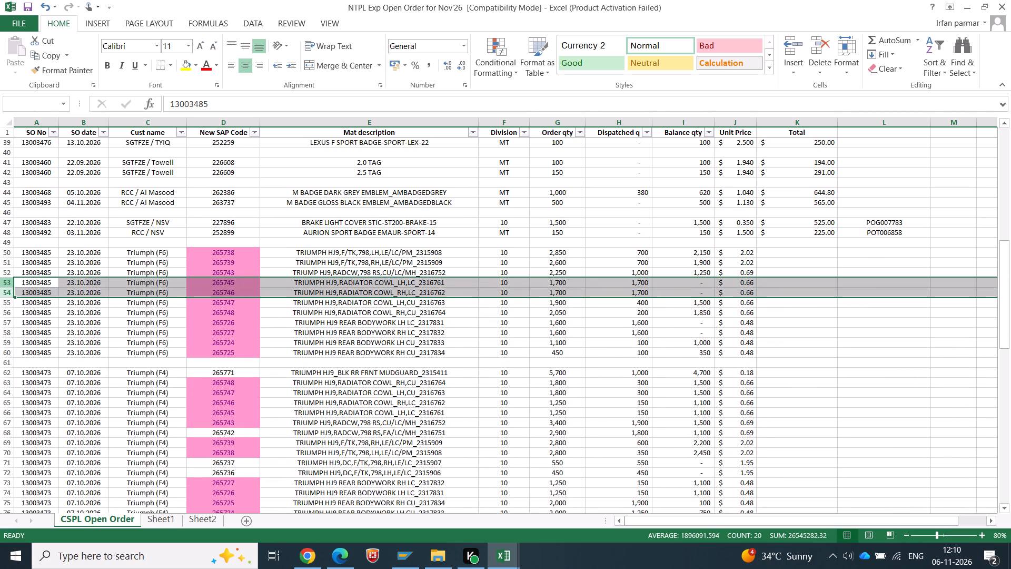
key("F4")
left_click_drag(8, 302, 10, 313)
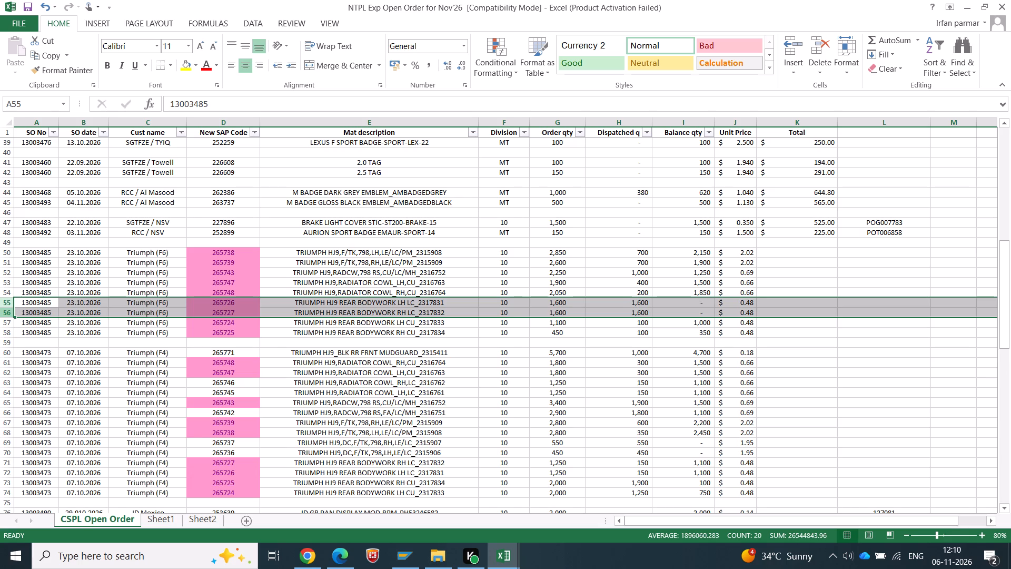
key("F4")
left_click(418, 320)
key("ctrl+s")
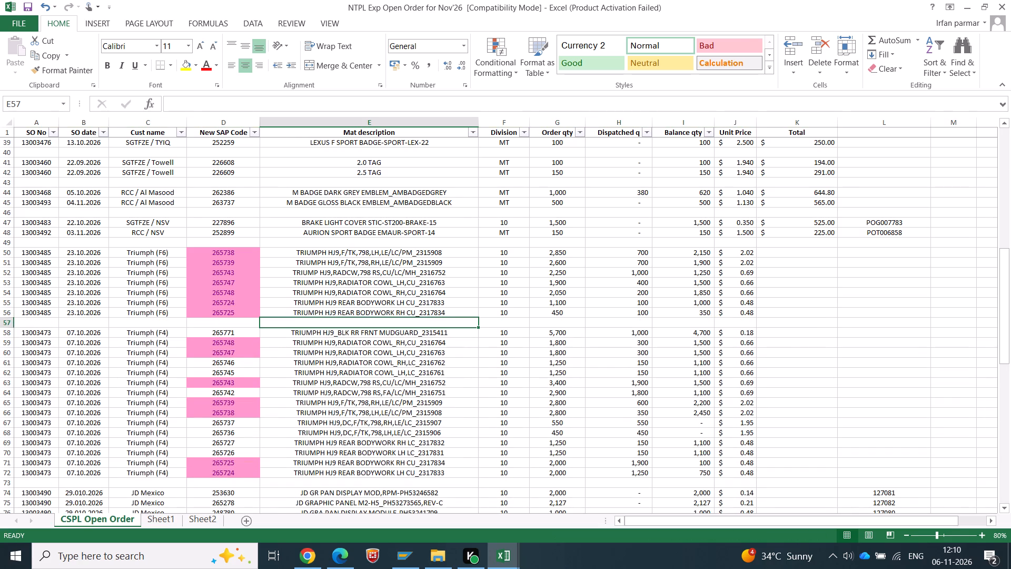
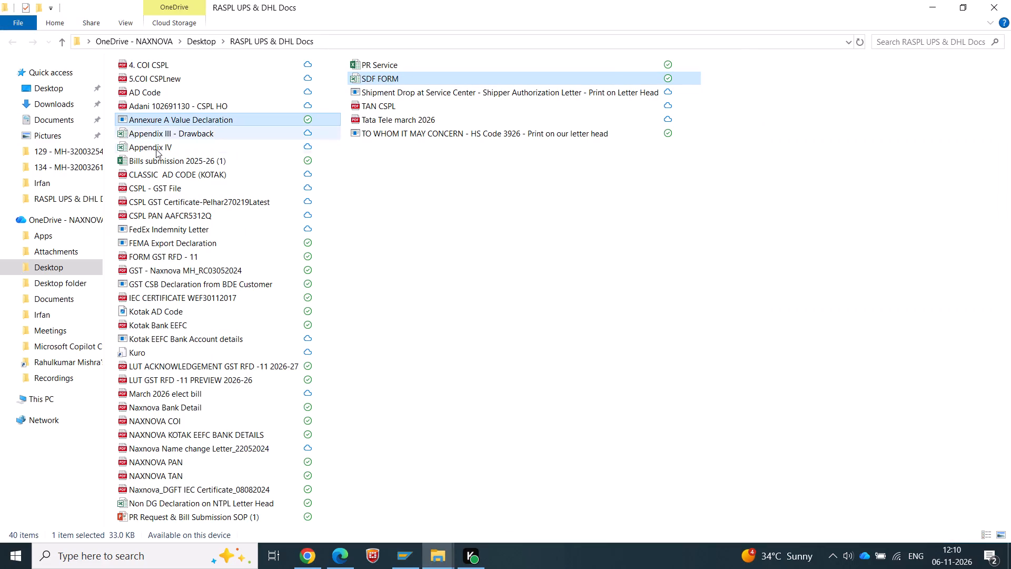
Add FEMA Export Declaration and GST CSB Declaration from BDE Customer to the file selection alongside SDF FORM and Annexure A Value Declaration.
left_click(150, 238, "ctrl")
left_click(150, 287, "ctrl")
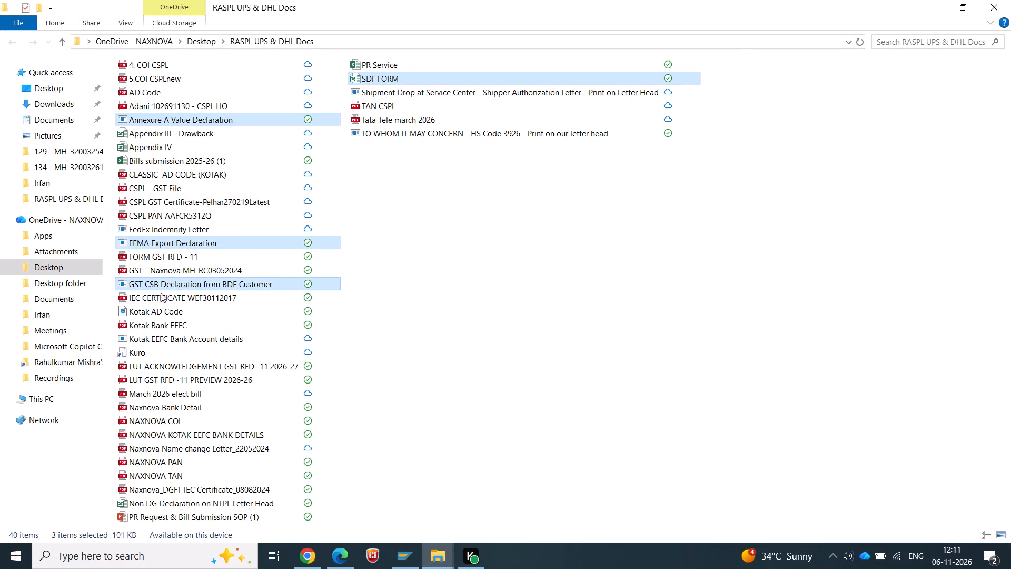
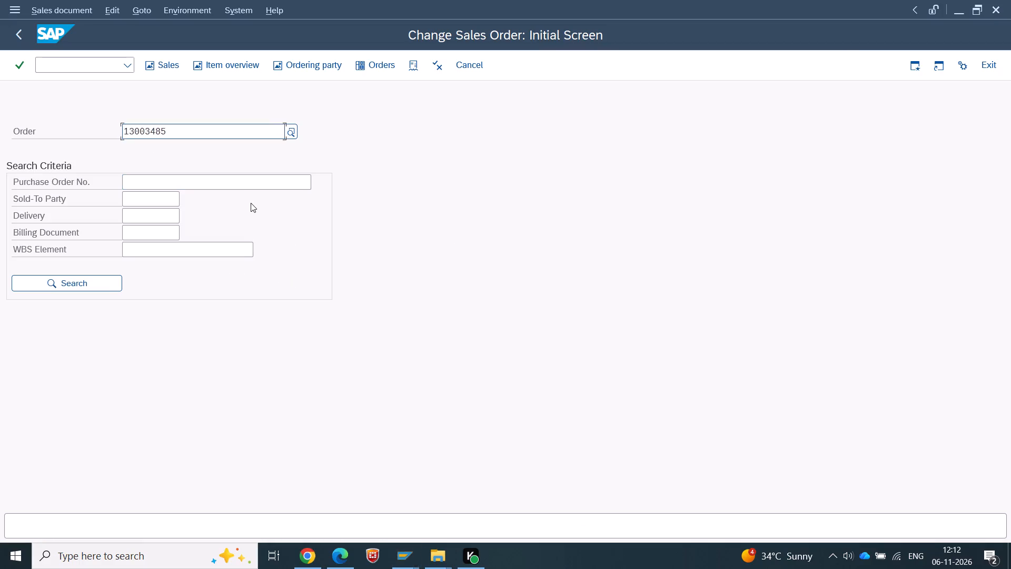
Open the header data of export order 13003485 for change and set its pricing date to 06.11.2026.
key("Return")
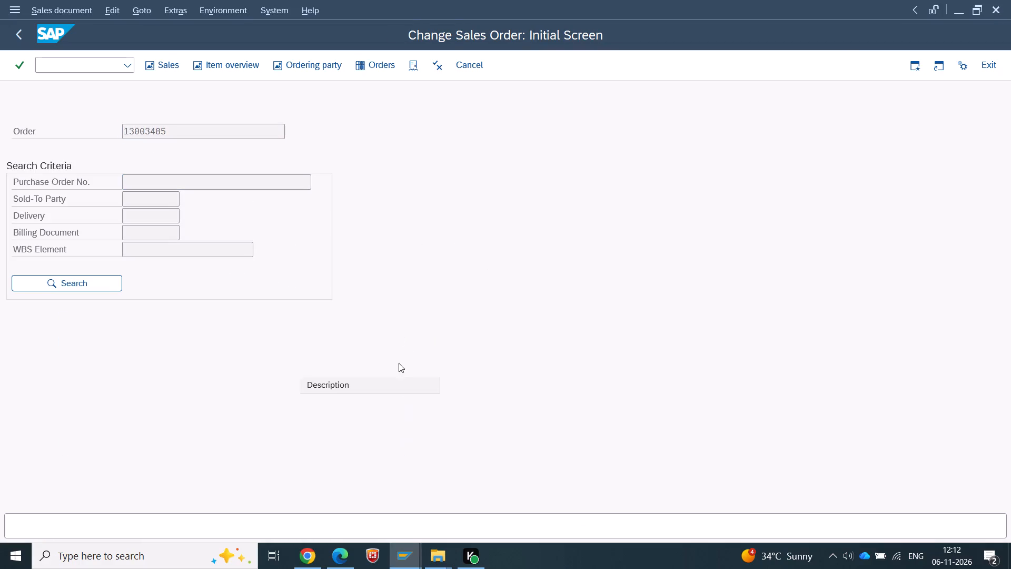
left_click(429, 150)
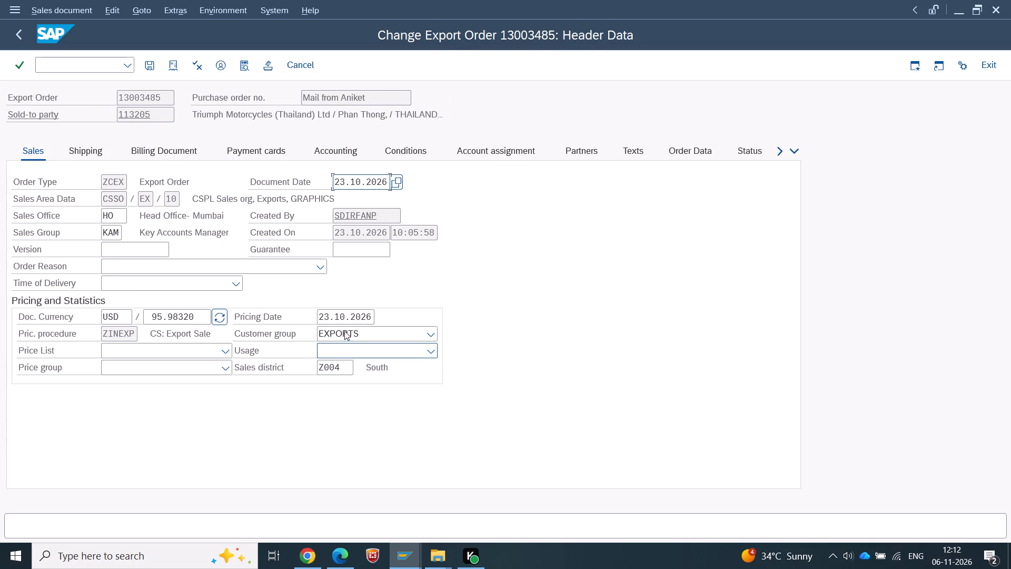
left_click(319, 316)
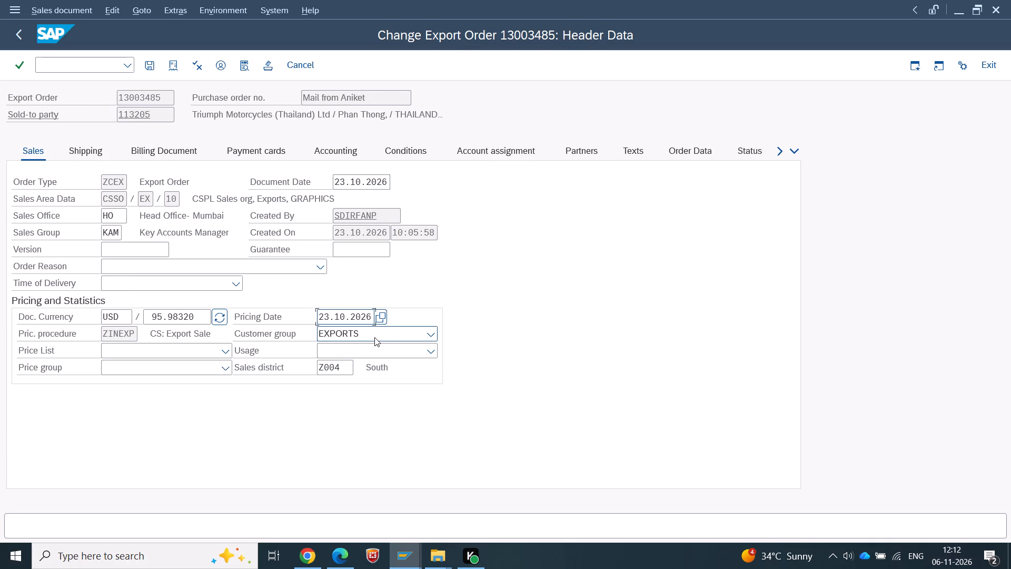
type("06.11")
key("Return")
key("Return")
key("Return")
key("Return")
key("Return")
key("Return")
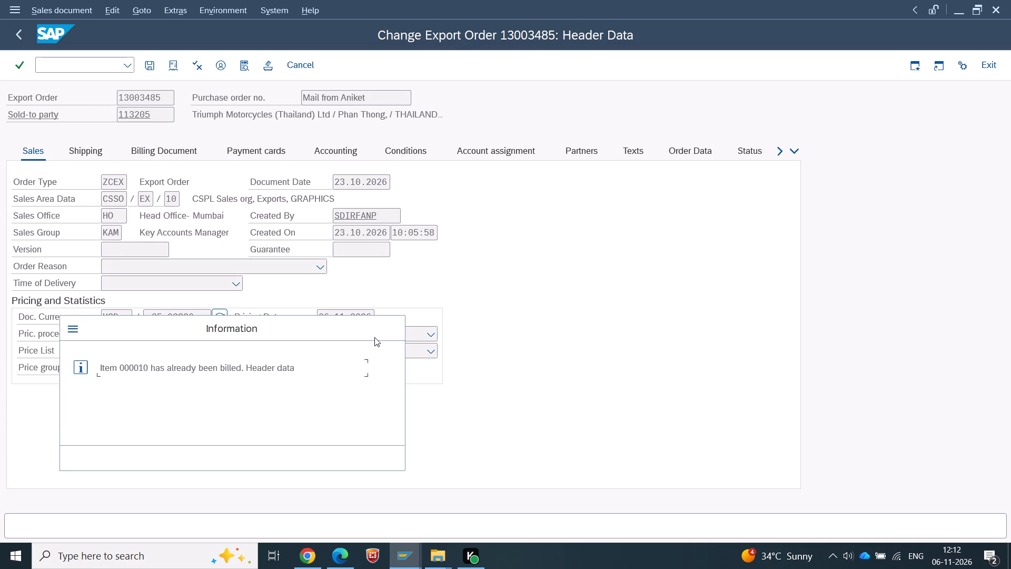
Acknowledge all the successive billed-item notices on the header data of export order 13003485.
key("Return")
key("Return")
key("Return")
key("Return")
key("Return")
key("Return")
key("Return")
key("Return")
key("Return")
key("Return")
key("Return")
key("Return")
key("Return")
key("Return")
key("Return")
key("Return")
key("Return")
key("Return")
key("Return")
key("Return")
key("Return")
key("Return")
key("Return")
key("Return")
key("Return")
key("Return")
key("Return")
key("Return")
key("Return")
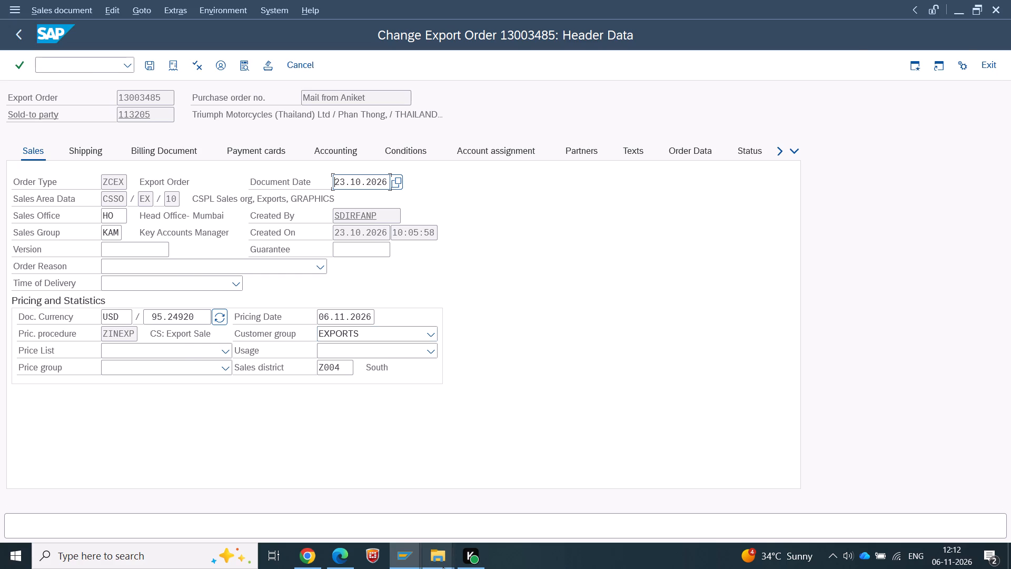
Open the NTPL Exp Open Order for Nov'26 workbook from the desktop and select a Triumph (F6) SO number cell for 13003485.
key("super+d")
double_click(76, 365)
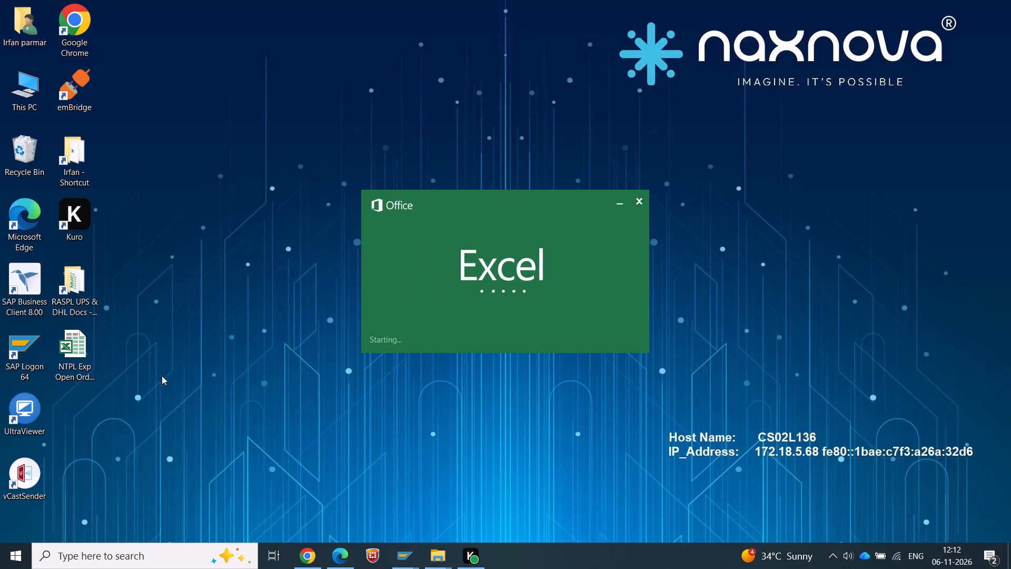
left_click(39, 288)
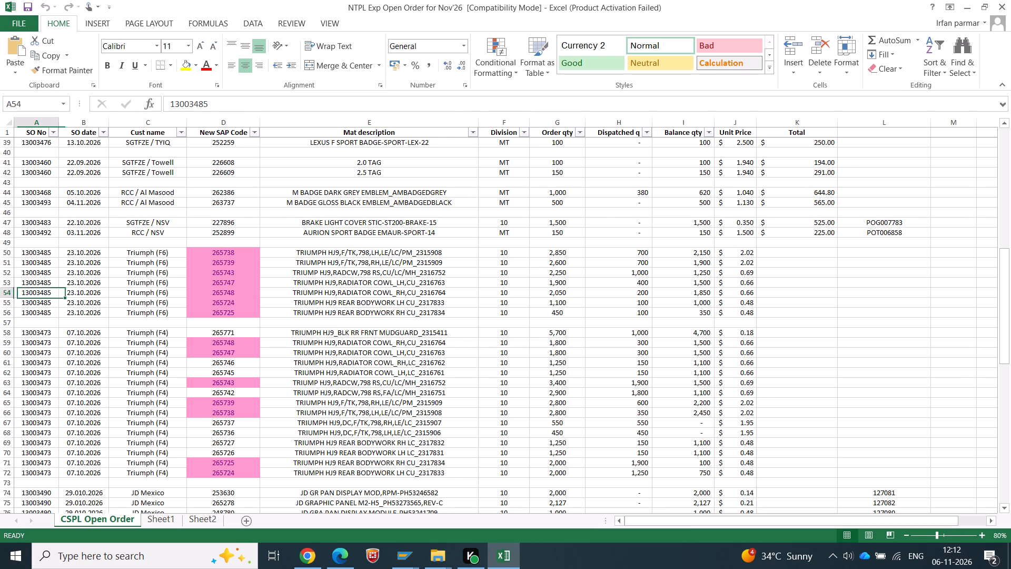
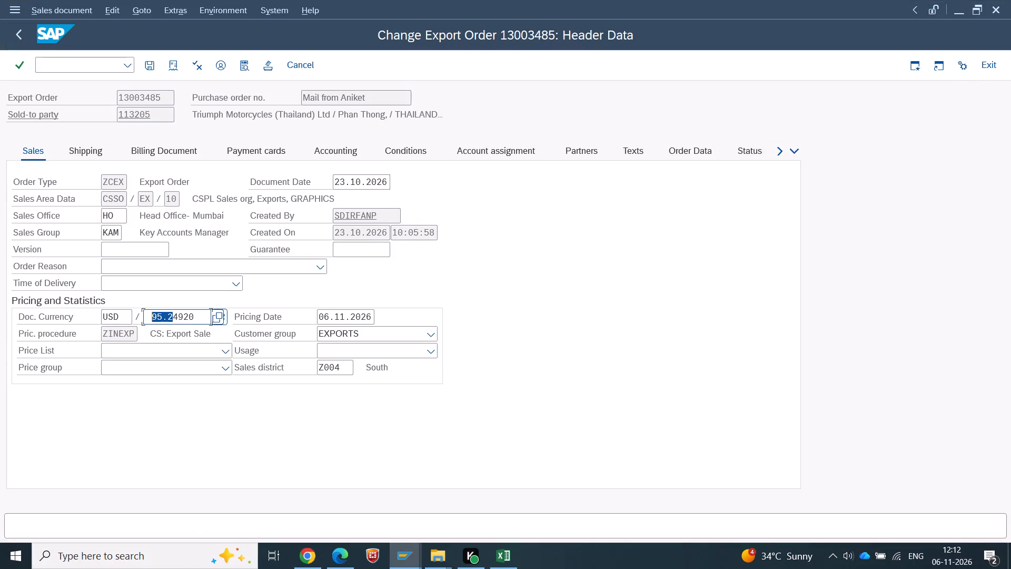
Copy the 95.24920 USD exchange rate from export order 13003485 and select the rupee total in K101 of the Nov'26 open order workbook.
left_click_drag(187, 317, 125, 314)
left_click(143, 317)
left_click_drag(148, 317, 207, 319)
key("ctrl+c")
left_click(513, 564)
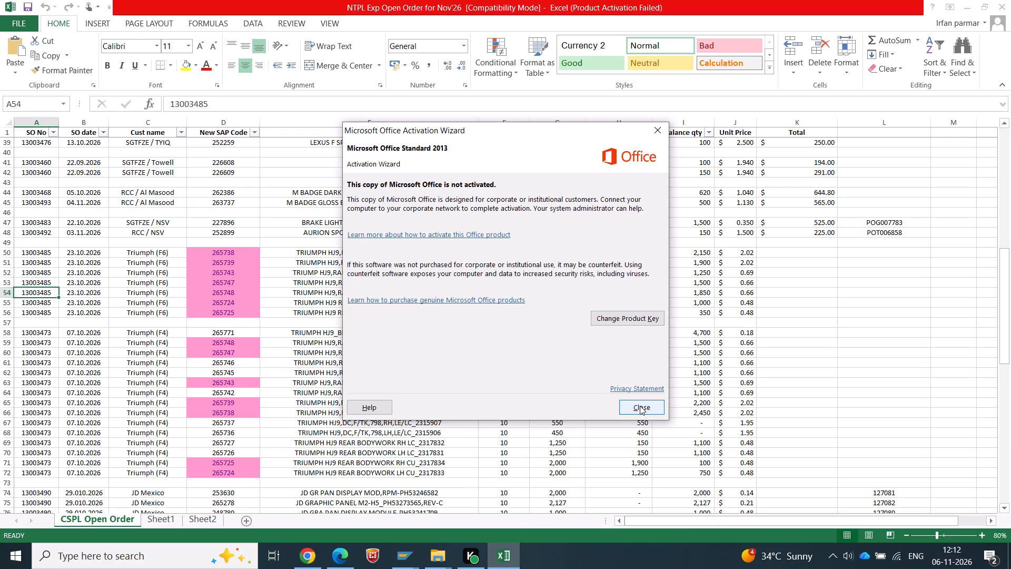
left_click(640, 406)
scroll(780, 379, "down", 13)
left_click(802, 381)
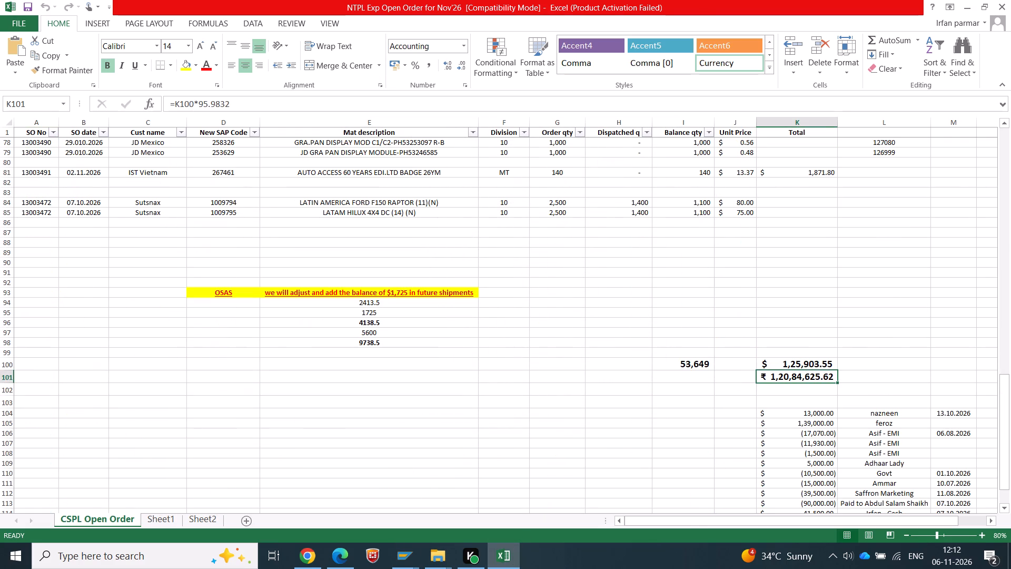
Change the multiplier in the K101 rupee total formula to 95.24920 and save the open order workbook.
left_click_drag(199, 104, 342, 110)
key("ctrl+v")
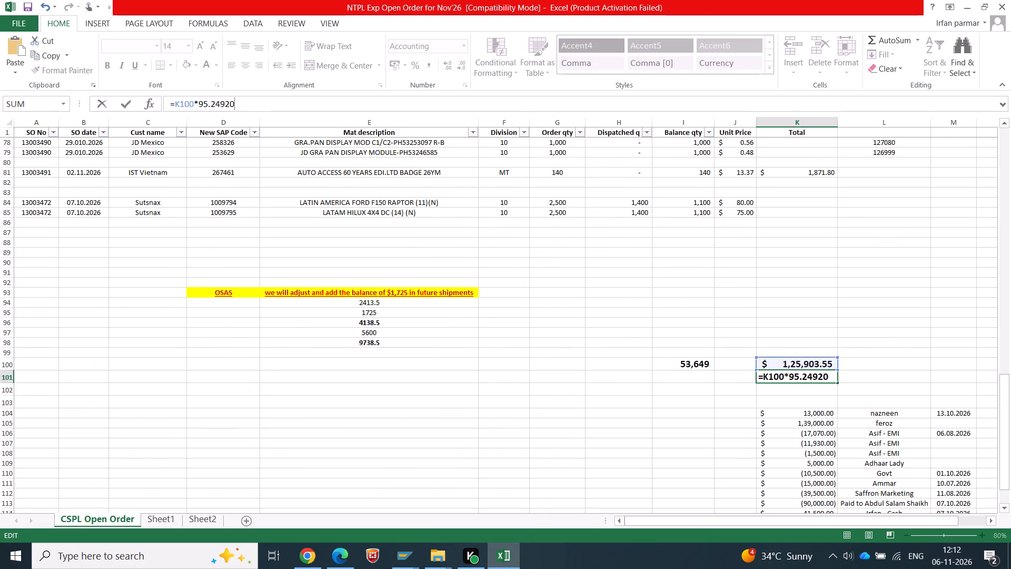
left_click(526, 320)
key("ctrl+s")
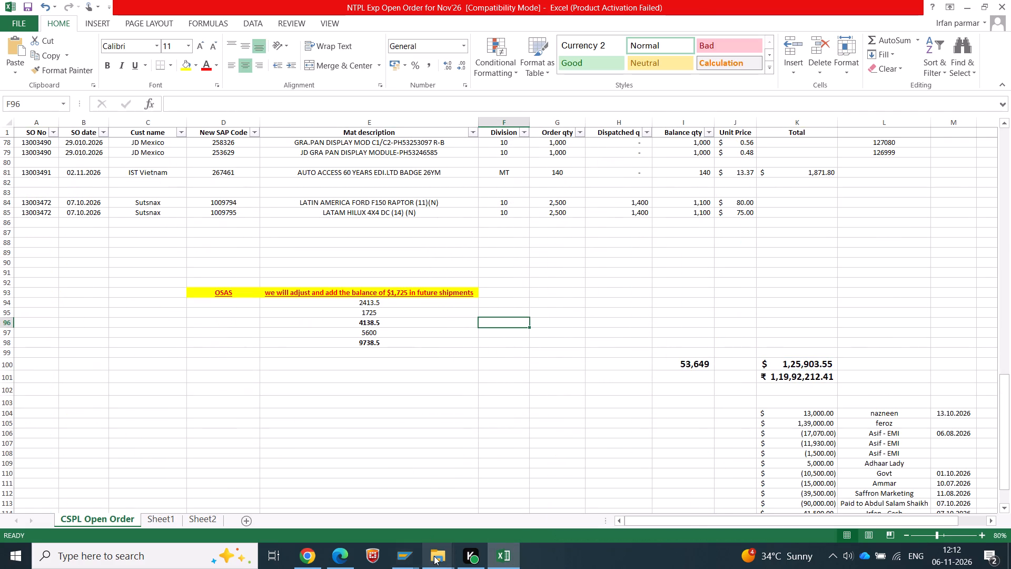
Switch to SAP and return from the header data of export order 13003485 to its overview.
left_click(409, 558)
left_click(437, 499)
left_click(16, 36)
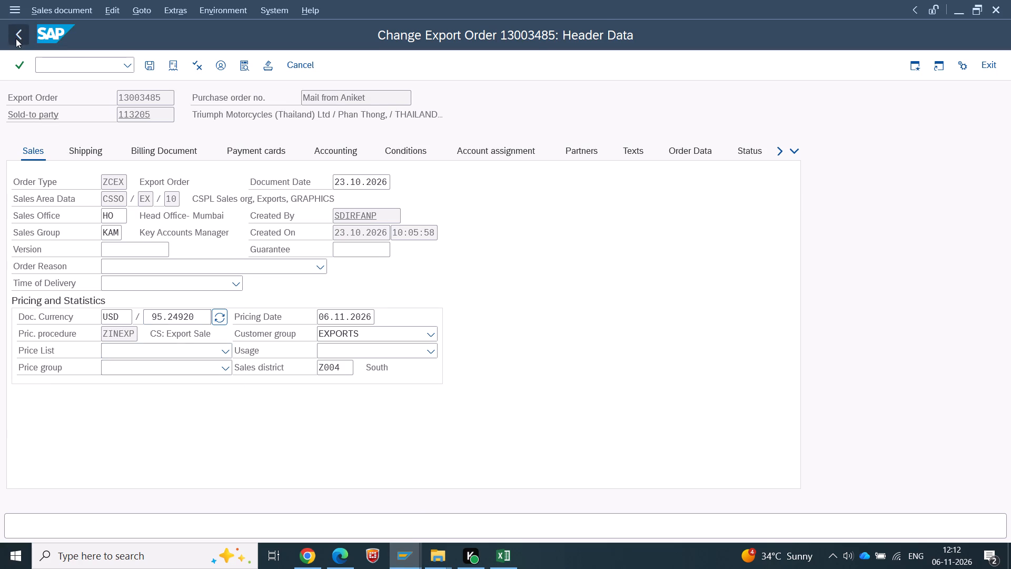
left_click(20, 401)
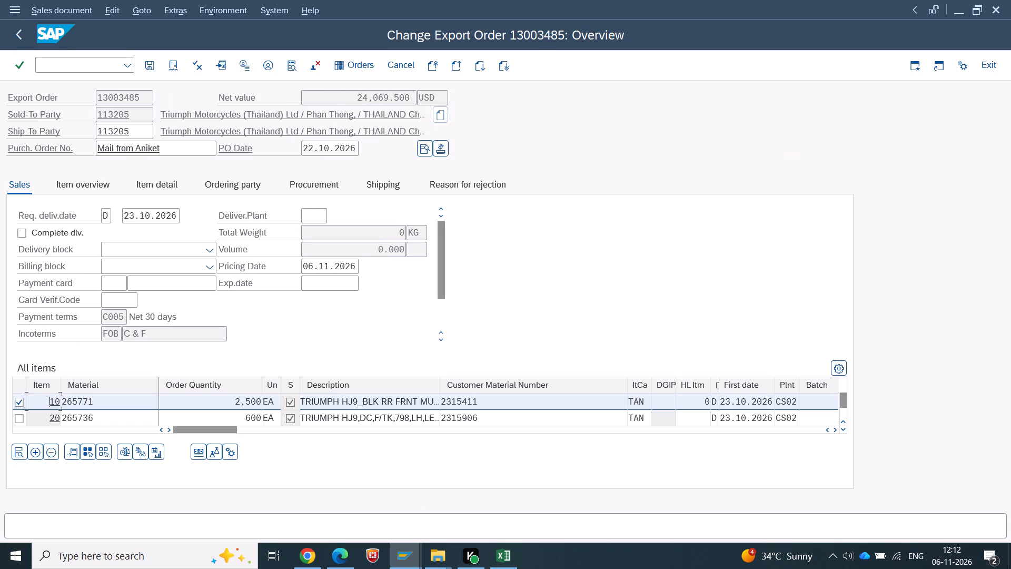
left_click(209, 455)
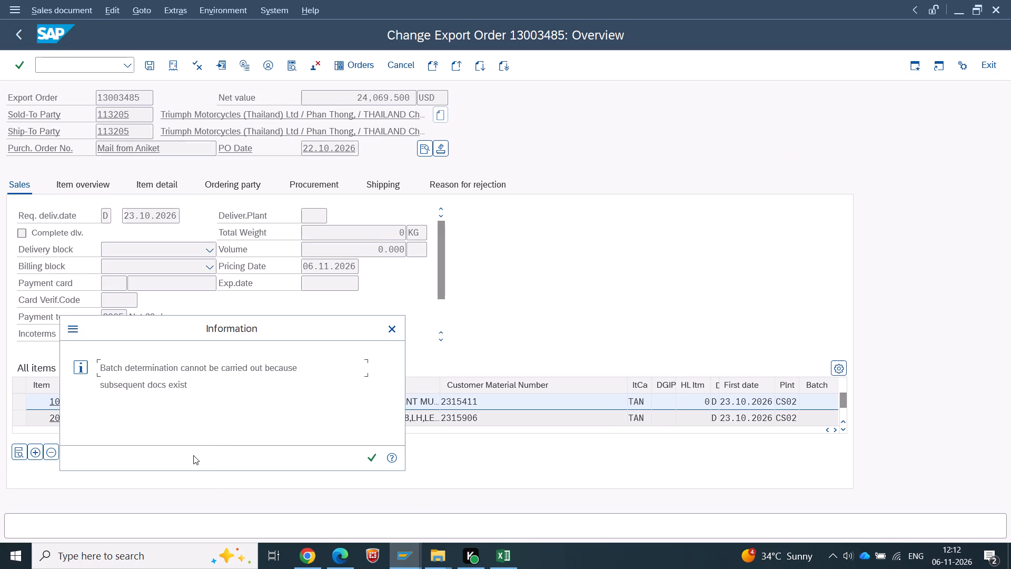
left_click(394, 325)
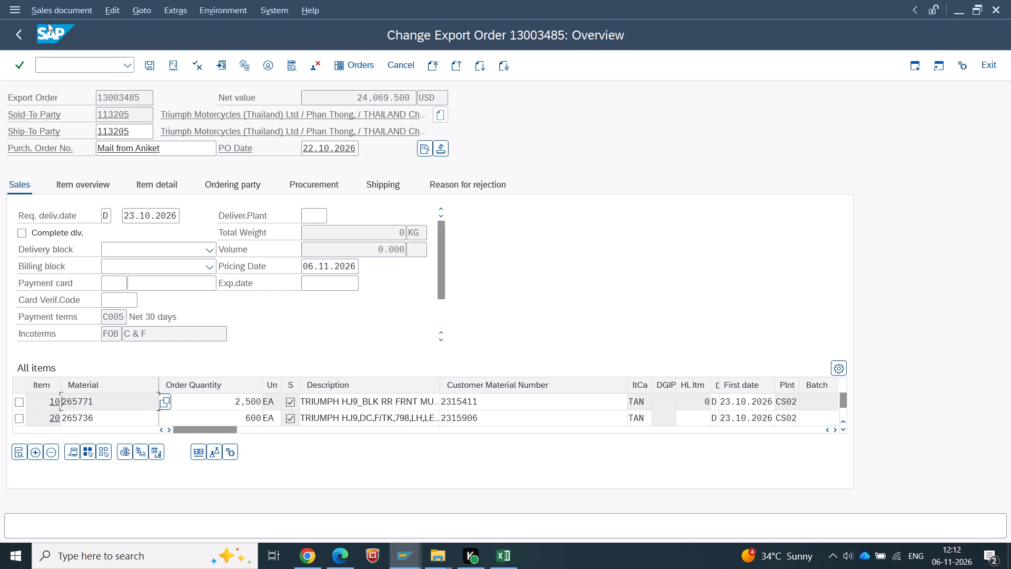
left_click(10, 35)
left_click(272, 286)
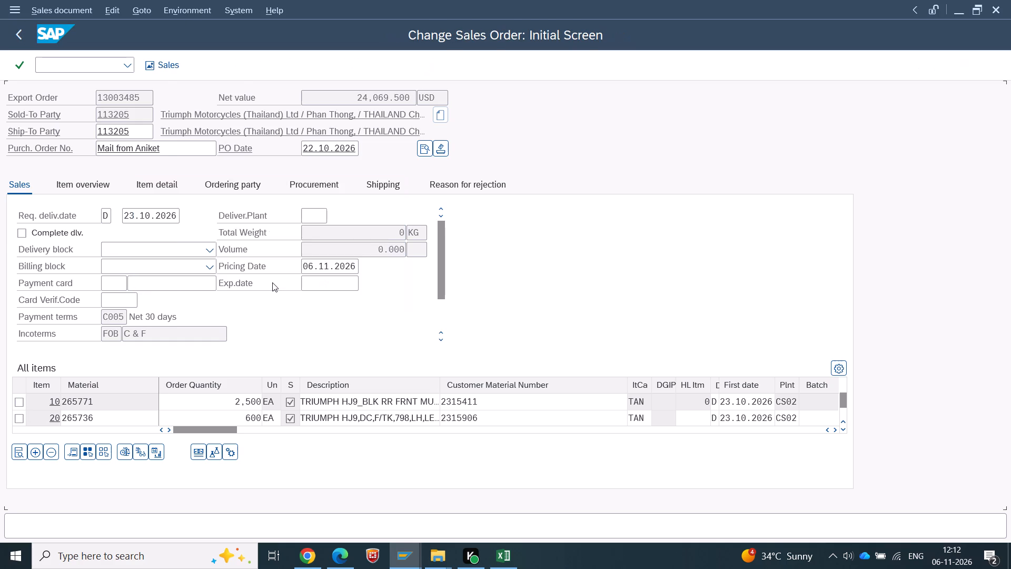
key("Return")
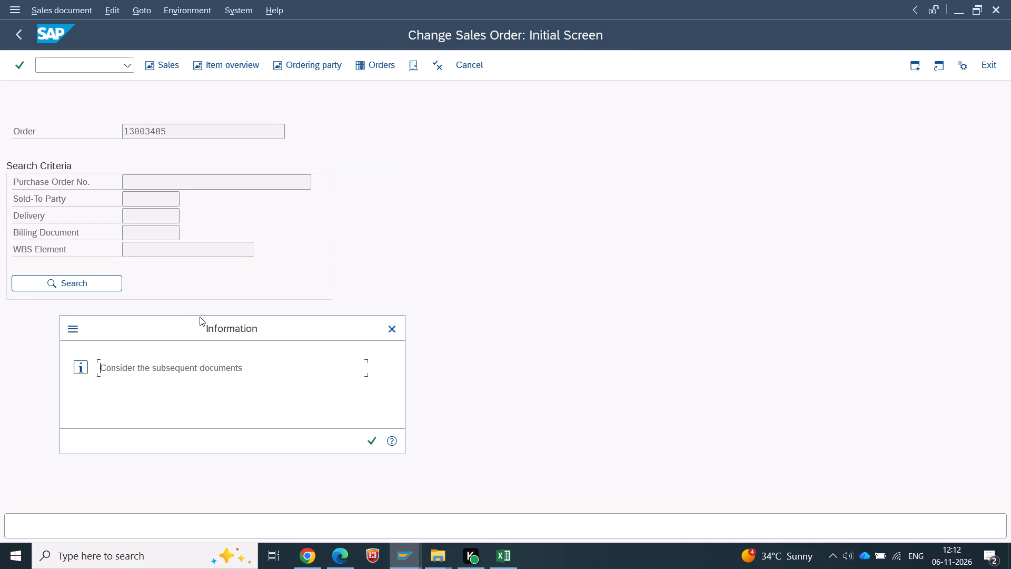
key("Return")
Set the exchange rate of item 10 (material 265771) to 95.24920 in its sales data and acknowledge the notices.
left_click(16, 399)
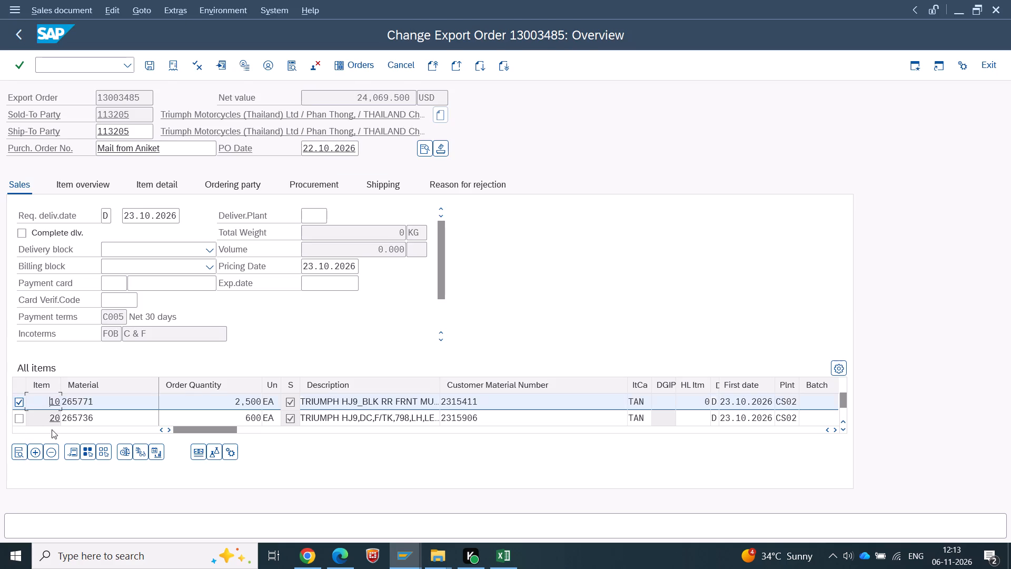
left_click(192, 451)
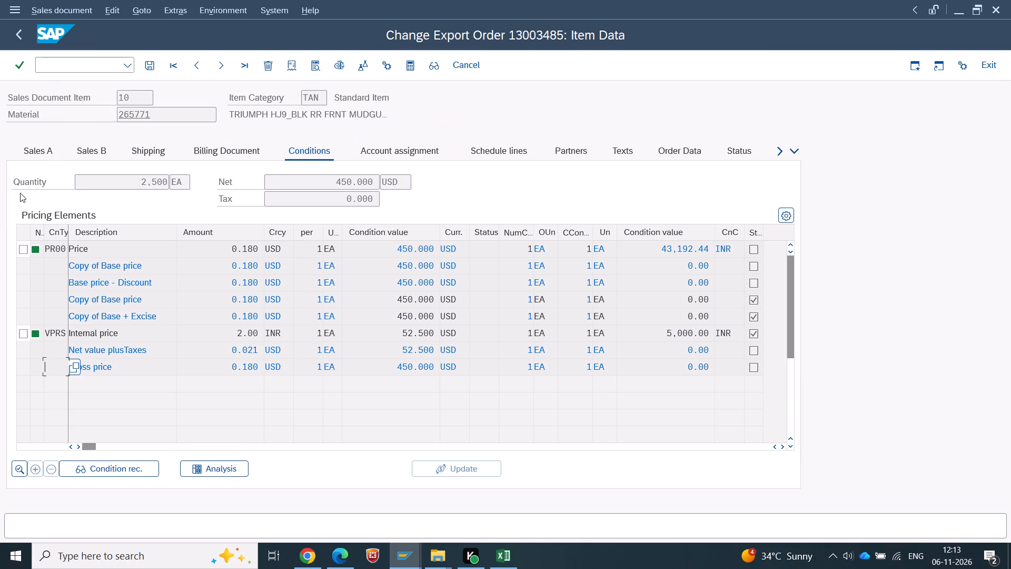
left_click(34, 149)
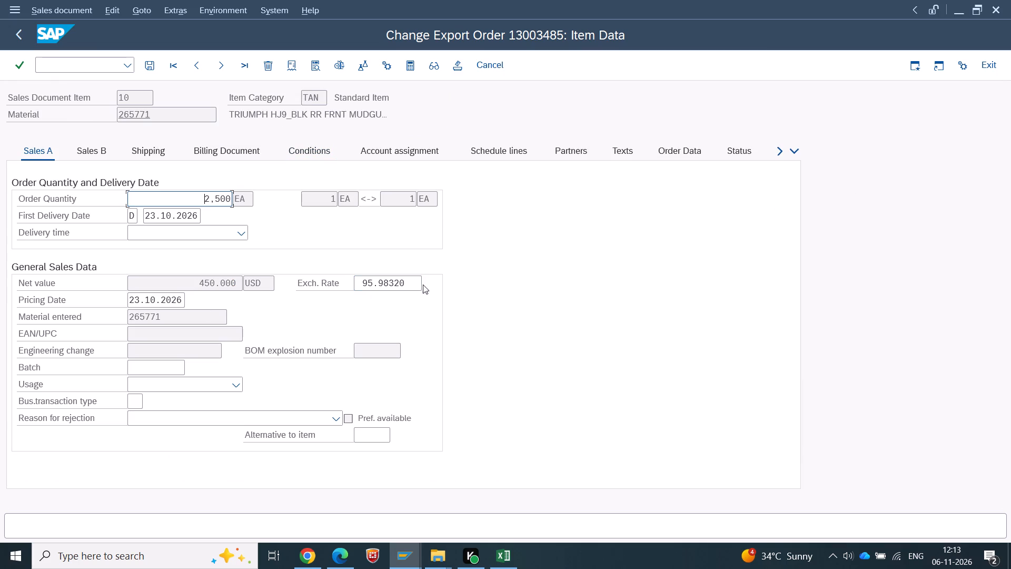
left_click_drag(423, 284, 399, 284)
left_click_drag(410, 284, 251, 280)
key("ctrl+v")
left_click_drag(374, 287, 576, 293)
left_click(435, 283)
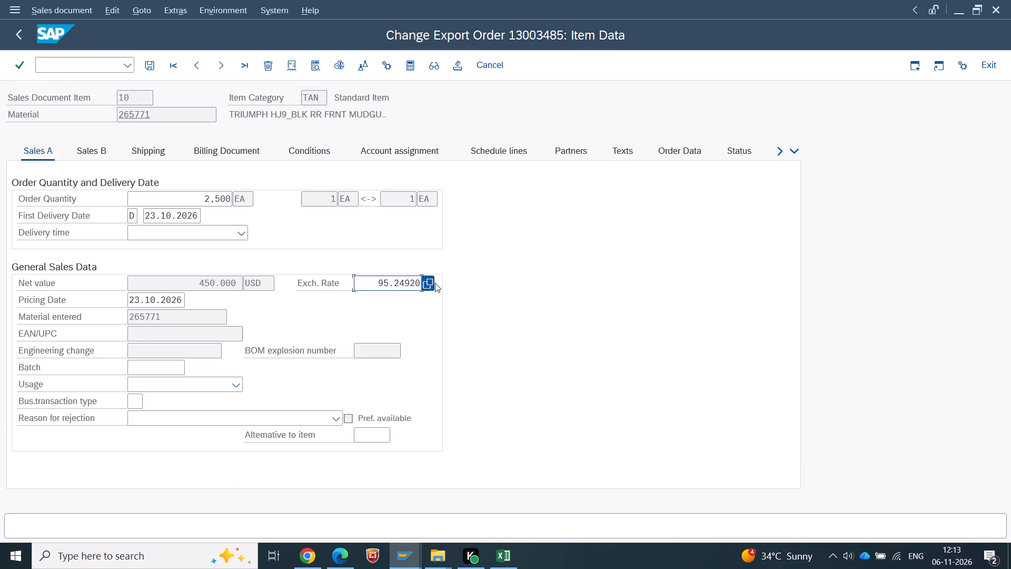
left_click(383, 282)
left_click(380, 282)
key("Delete")
key("Delete")
key("Delete")
key("Delete")
key("Delete")
key("Delete")
key("Delete")
key("Delete")
key("Delete")
key("Delete")
key("Delete")
key("Delete")
key("Delete")
key("Delete")
key("Delete")
key("Delete")
key("Delete")
key("Delete")
key("Delete")
key("Delete")
key("ctrl+v")
key("ctrl+v")
key("BackSpace")
key("BackSpace")
key("BackSpace")
key("BackSpace")
key("BackSpace")
key("BackSpace")
key("BackSpace")
key("BackSpace")
key("BackSpace")
key("BackSpace")
key("BackSpace")
key("BackSpace")
key("BackSpace")
key("BackSpace")
key("BackSpace")
key("BackSpace")
key("BackSpace")
key("BackSpace")
key("BackSpace")
key("BackSpace")
key("ctrl+v")
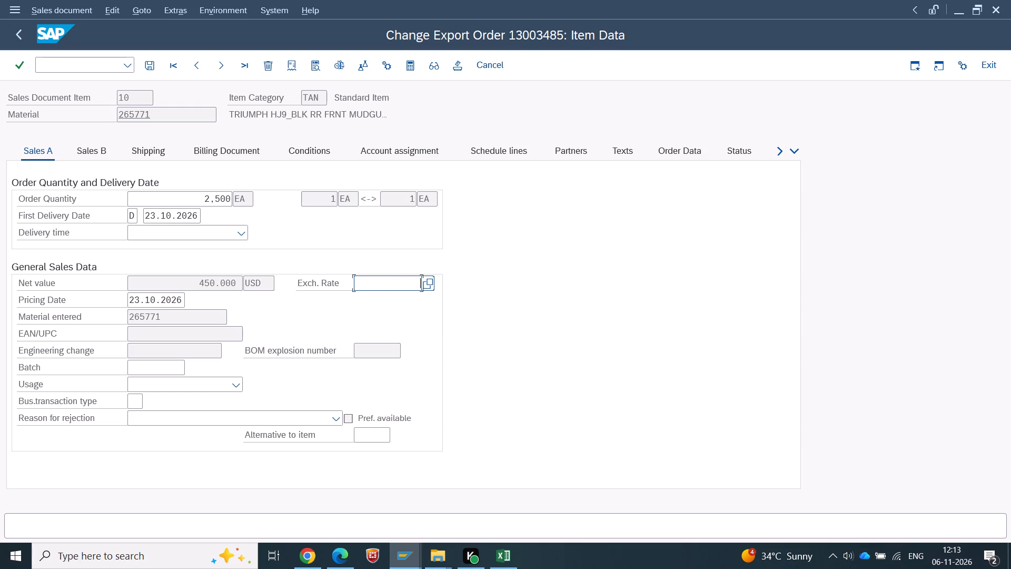
key("Return")
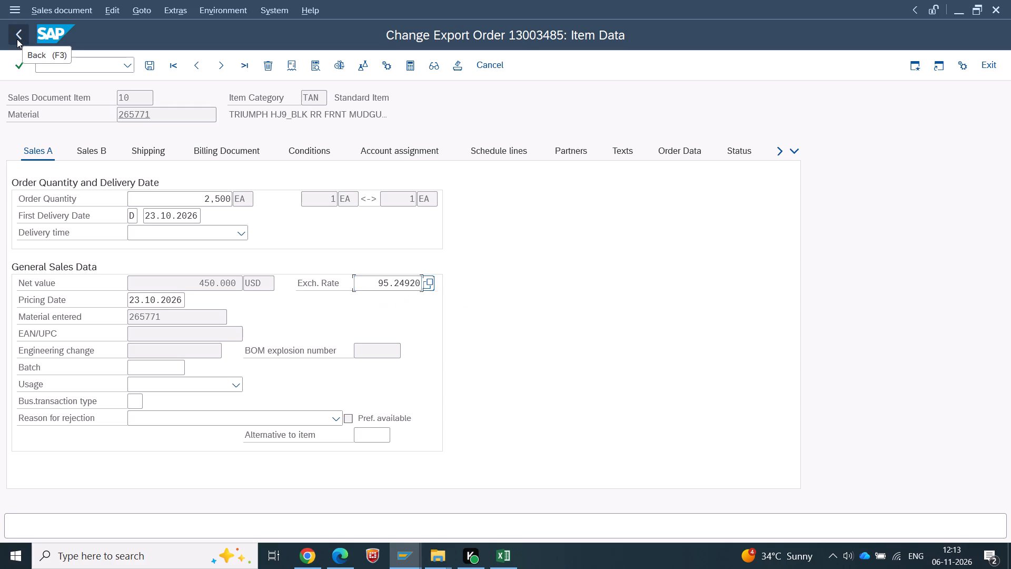
key("Return")
key("Return")
key("Return")
key("Return")
key("Return")
key("Return")
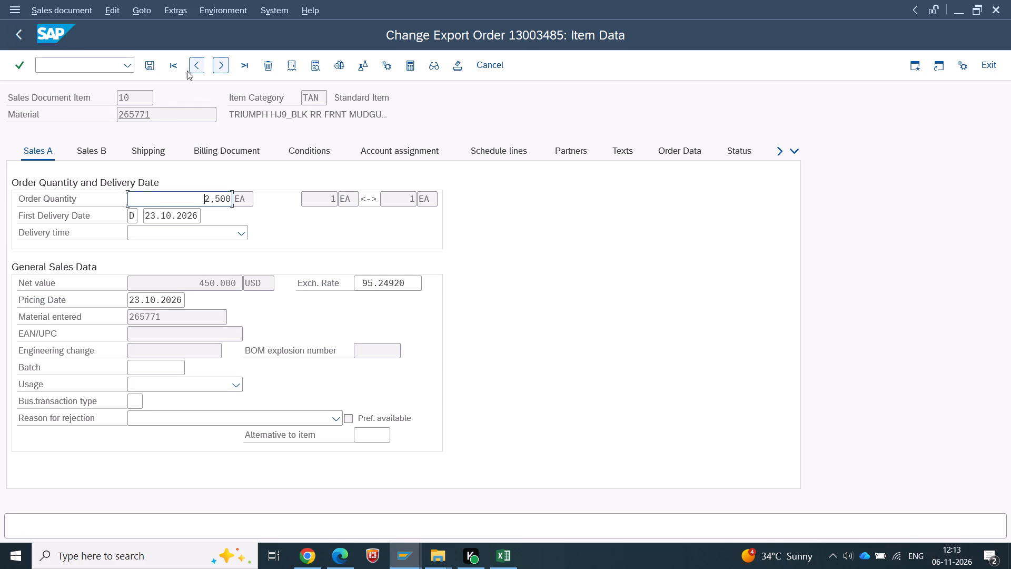
Set the exchange rate of item 20 (material 265736) to 95.24920 and acknowledge the notices.
left_click(221, 65)
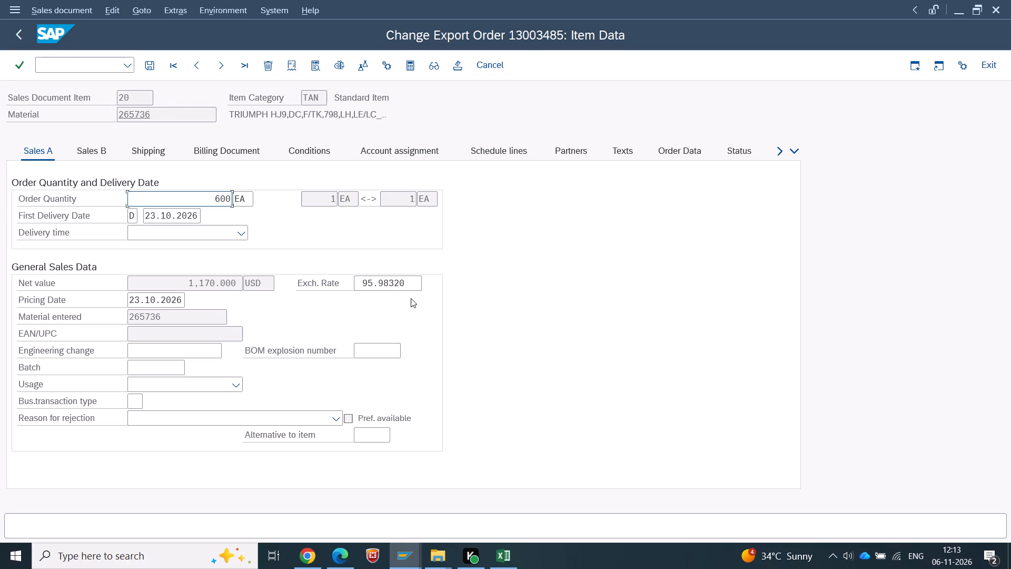
left_click_drag(410, 287, 310, 287)
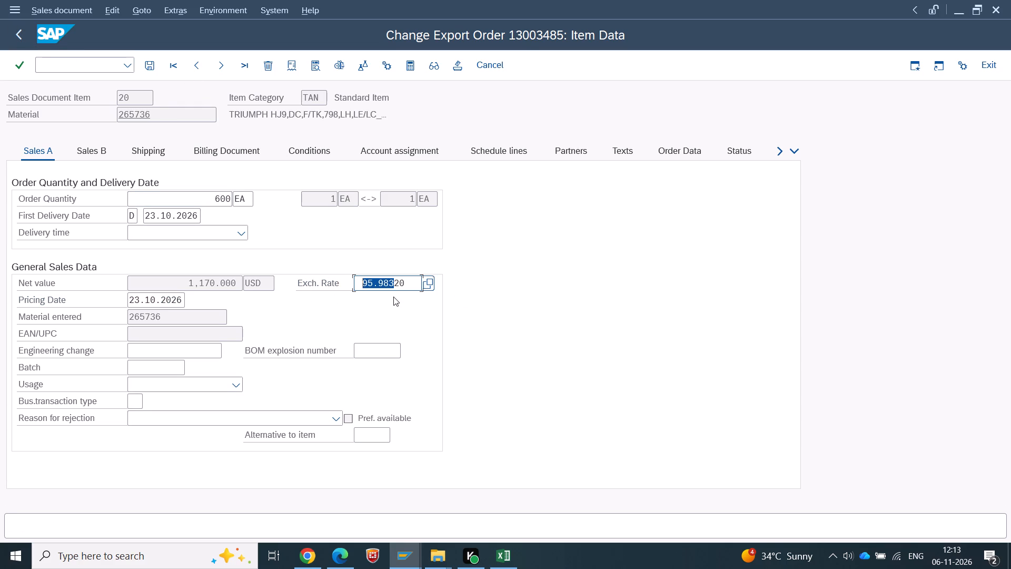
key("Delete")
key("Delete")
key("ctrl+v")
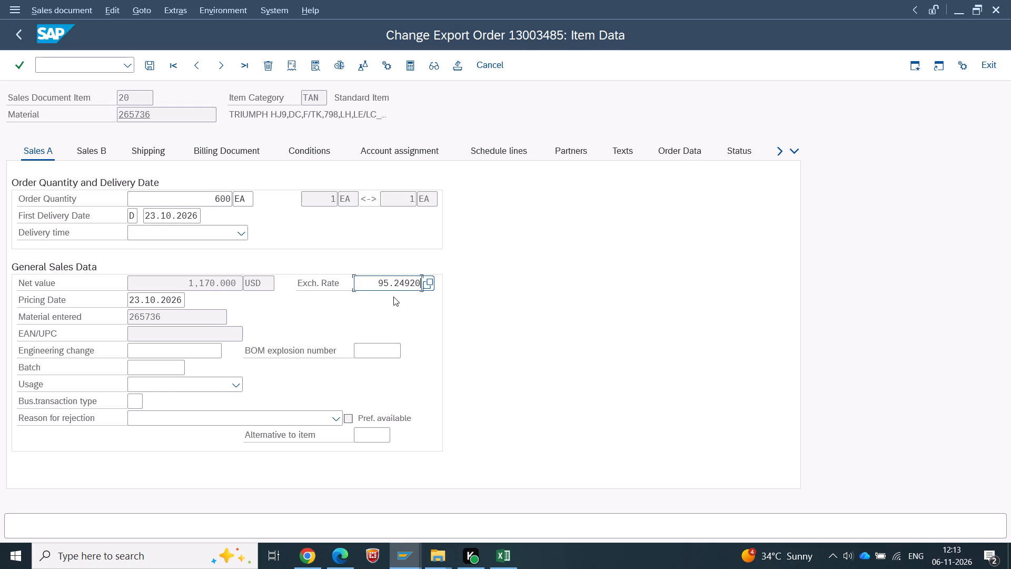
key("Return")
key("Return")
key("Return")
key("Return")
key("Return")
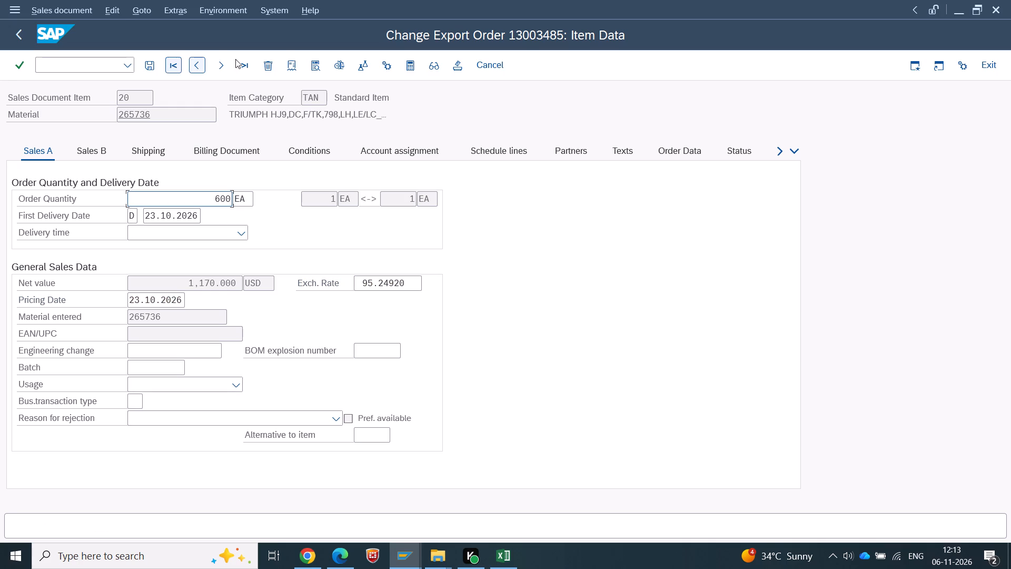
Set the exchange rate of item 30 (material 265737) to 95.24920 and acknowledge the notices.
left_click(223, 67)
left_click(408, 282)
key("BackSpace")
key("BackSpace")
key("BackSpace")
key("BackSpace")
key("BackSpace")
key("BackSpace")
key("BackSpace")
key("BackSpace")
key("BackSpace")
key("BackSpace")
key("BackSpace")
key("BackSpace")
key("BackSpace")
key("BackSpace")
key("BackSpace")
key("BackSpace")
key("BackSpace")
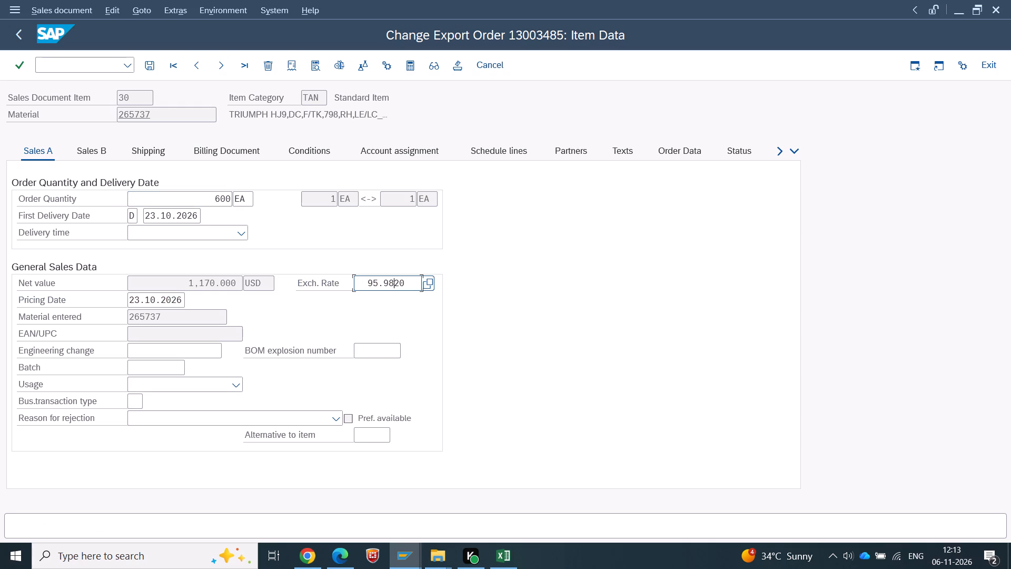
key("Delete")
key("ctrl+v")
key("Return")
key("Return")
key("Return")
key("Return")
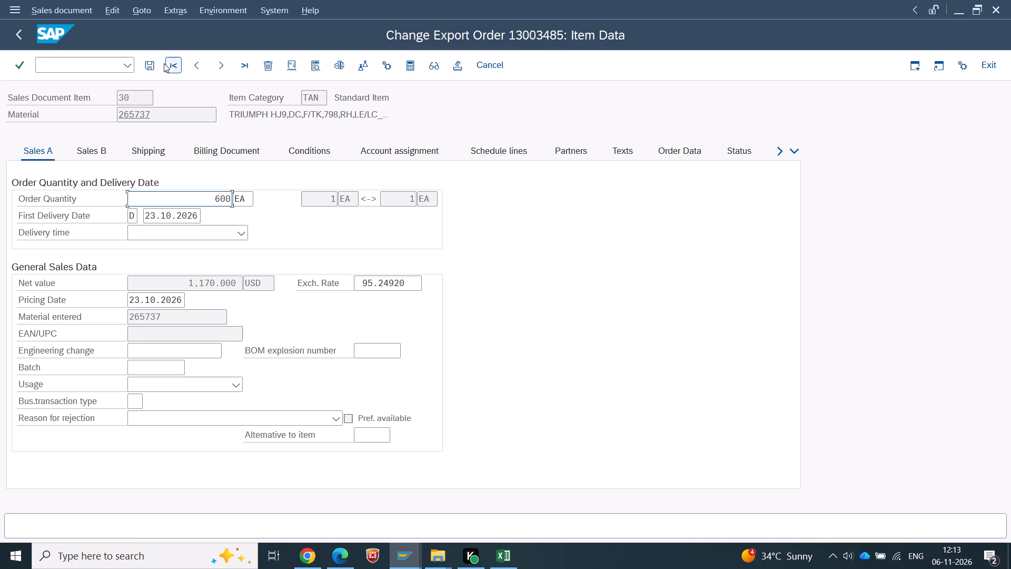
Set the exchange rate of item 40 (material 265738) to 95.24920 and acknowledge the notices.
left_click(221, 66)
left_click_drag(363, 285, 599, 281)
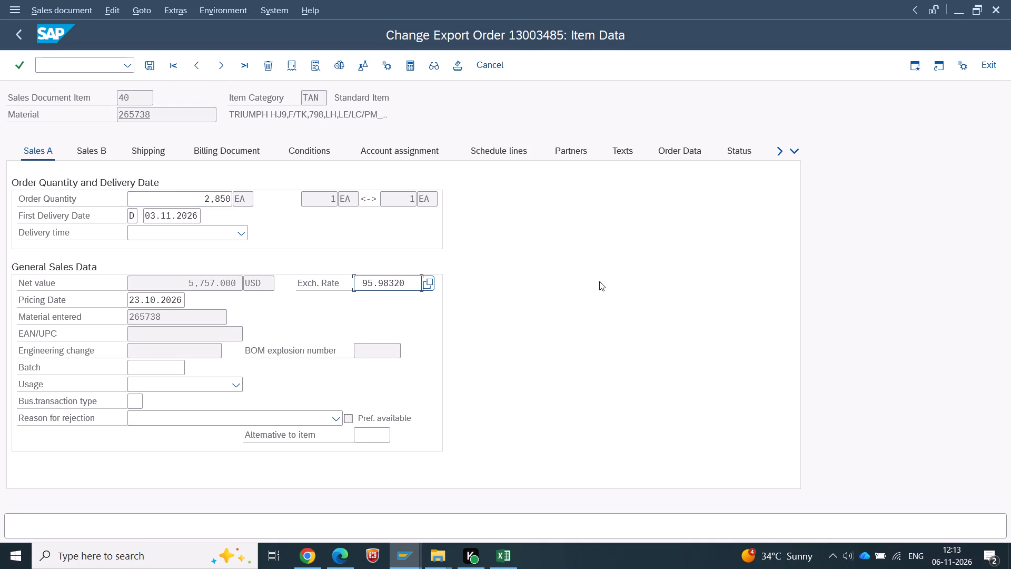
left_click_drag(599, 281, 598, 281)
left_click_drag(411, 286, 359, 285)
key("Delete")
key("Delete")
key("Delete")
key("Delete")
key("ctrl+v")
key("Return")
key("Return")
key("Return")
key("Return")
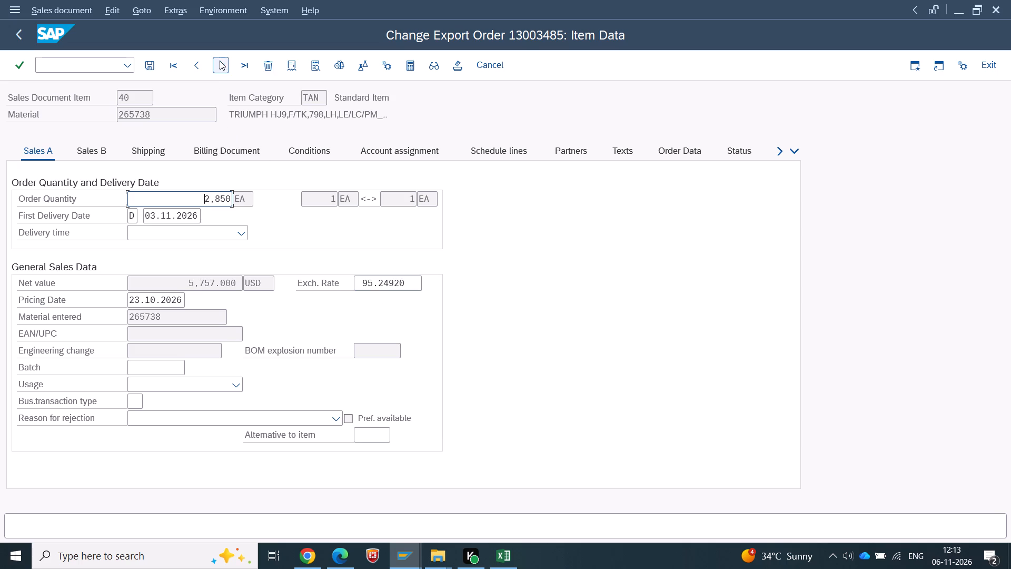
Set the exchange rate of item 50 (material 265739) to 95.24920 and acknowledge the notices.
left_click(220, 61)
left_click_drag(407, 282, 314, 280)
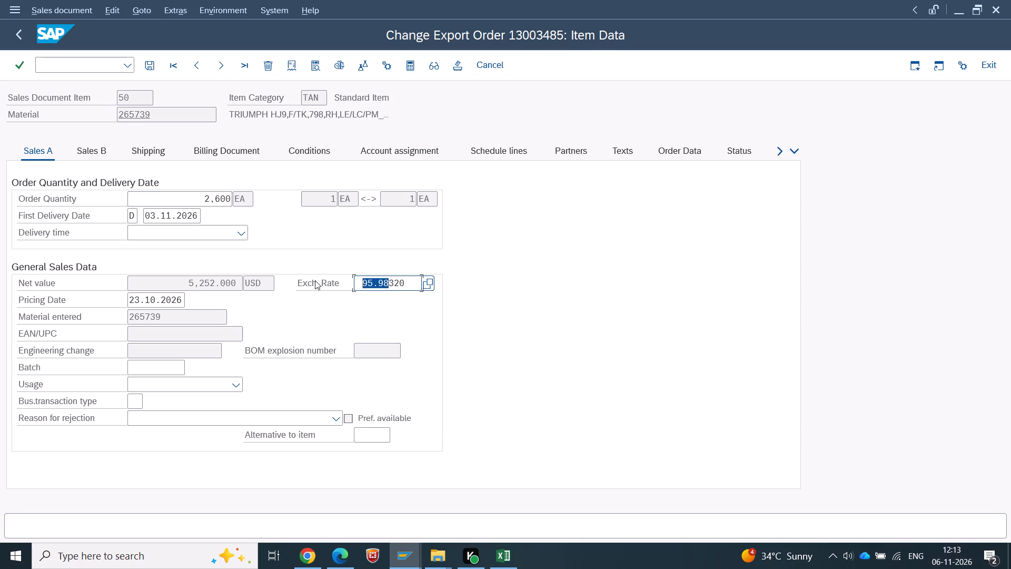
key("Delete")
key("Delete")
key("Delete")
key("Delete")
key("ctrl+v")
key("Return")
key("Return")
key("Return")
key("Return")
key("Return")
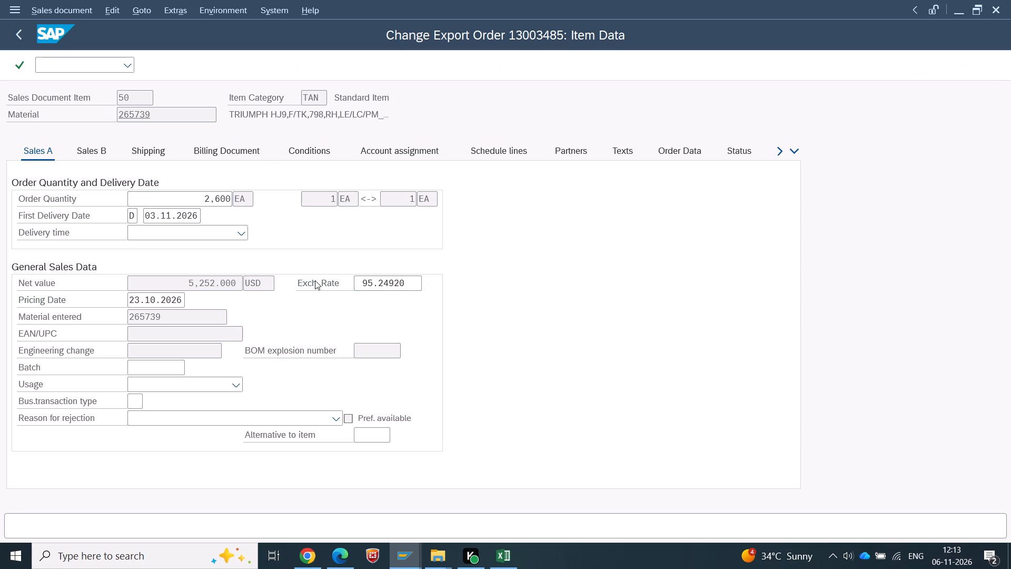
Set the exchange rate of item 60 (material 265742) to 95.24920 and acknowledge the notices.
left_click(219, 67)
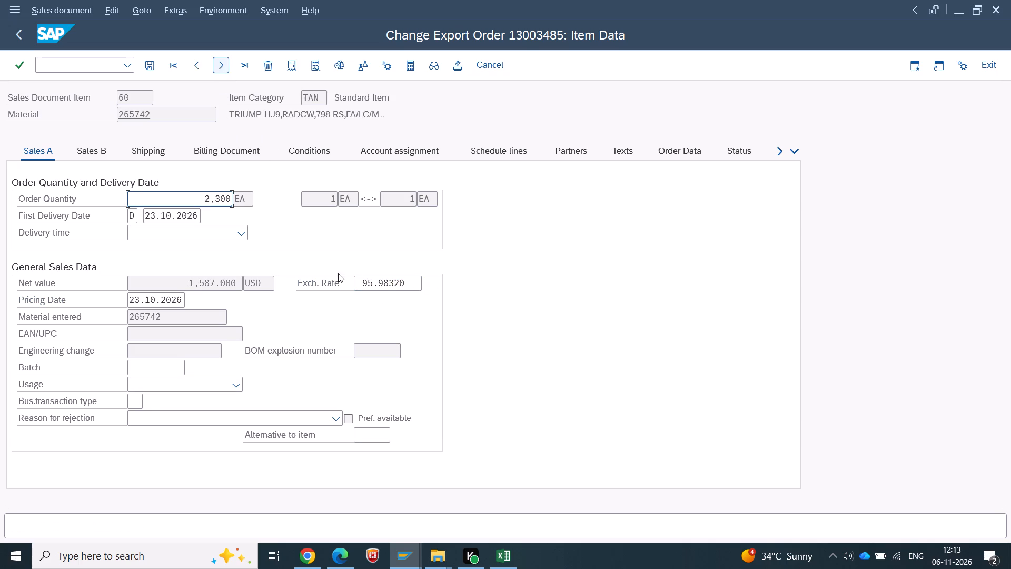
left_click_drag(363, 288, 429, 288)
key("ctrl+v")
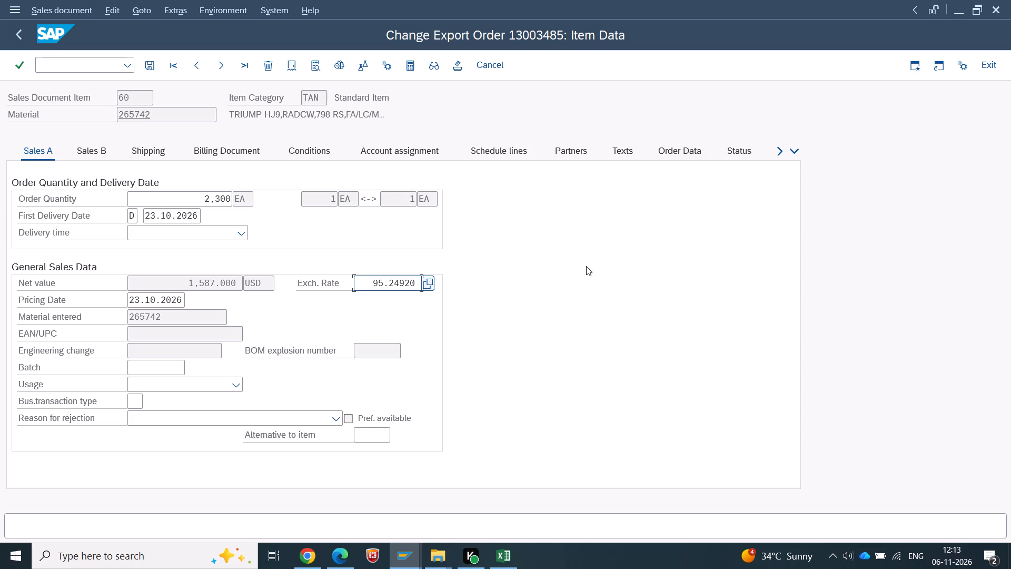
key("Return")
key("Return")
key("Return")
key("Return")
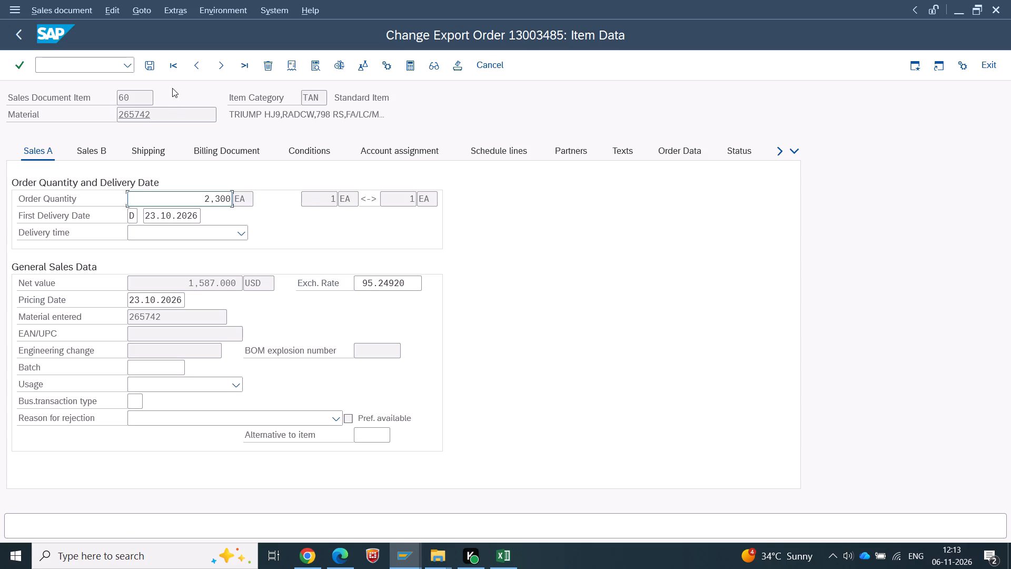
Set the exchange rate of item 70 (material 265743) to 95.24920 and acknowledge the notices.
left_click(224, 61)
left_click_drag(358, 286, 476, 303)
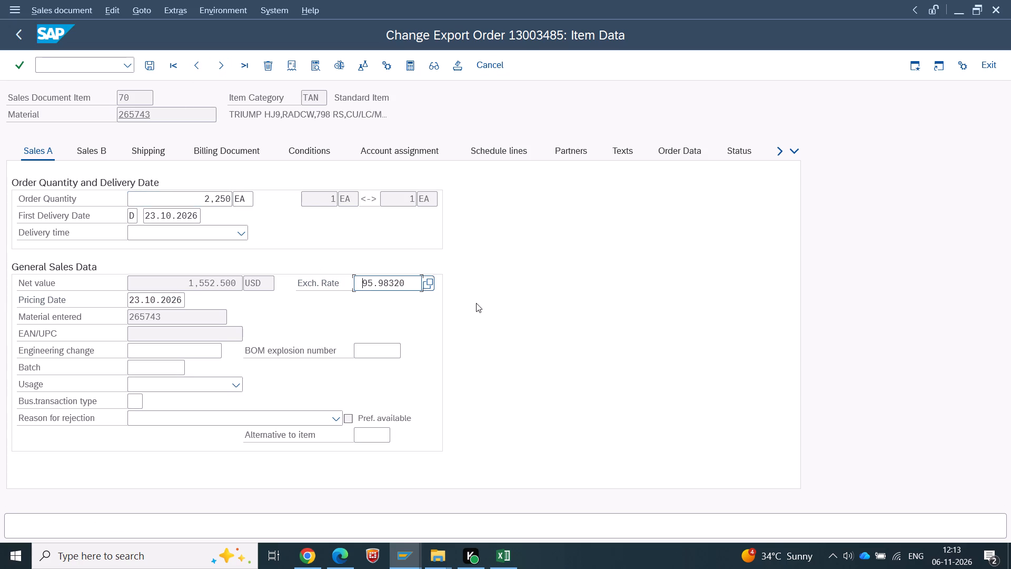
left_click(360, 285)
left_click_drag(375, 285, 417, 283)
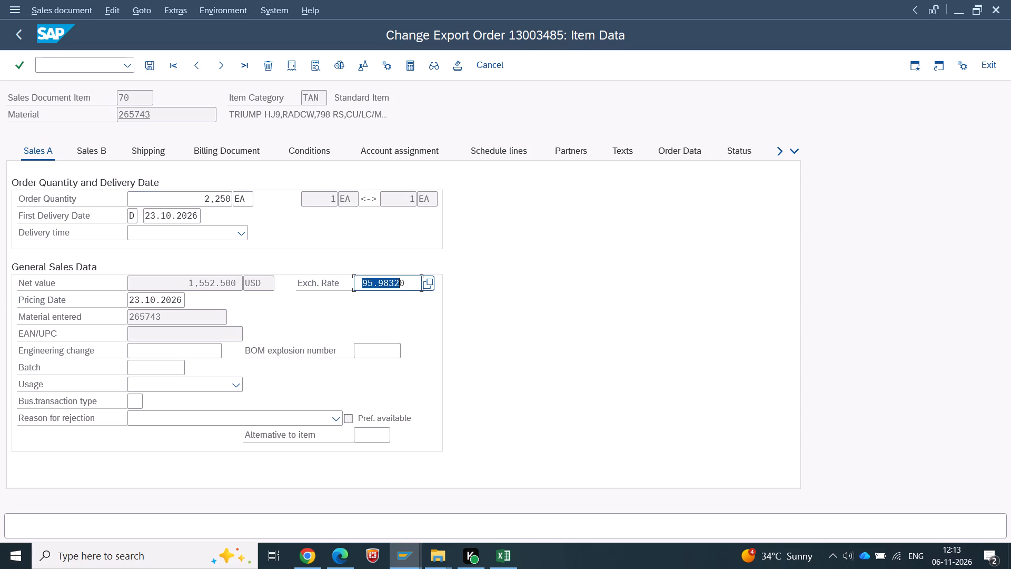
key("BackSpace")
key("Delete")
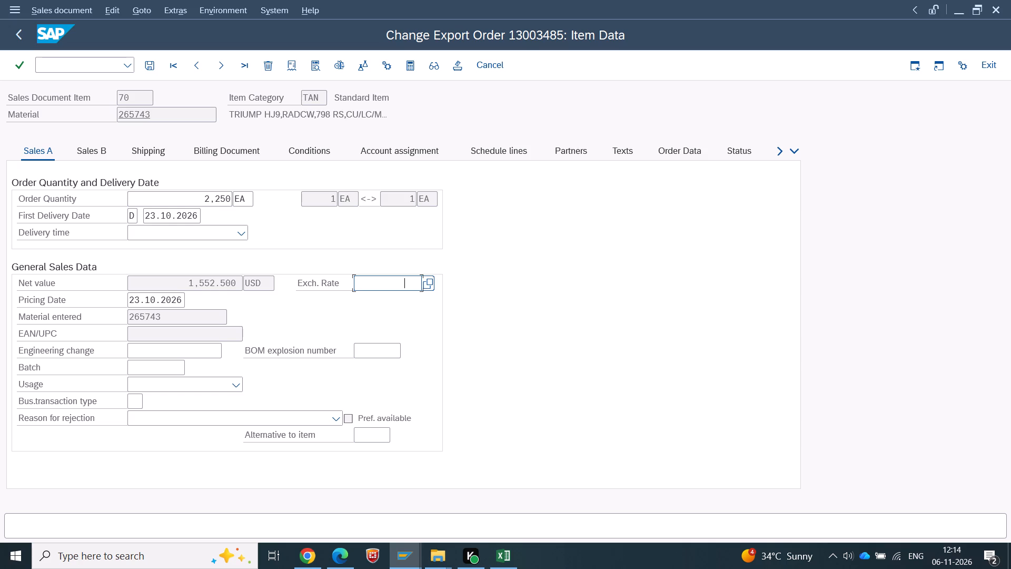
key("ctrl+v")
key("Return")
key("Return")
key("Return")
key("Return")
key("Return")
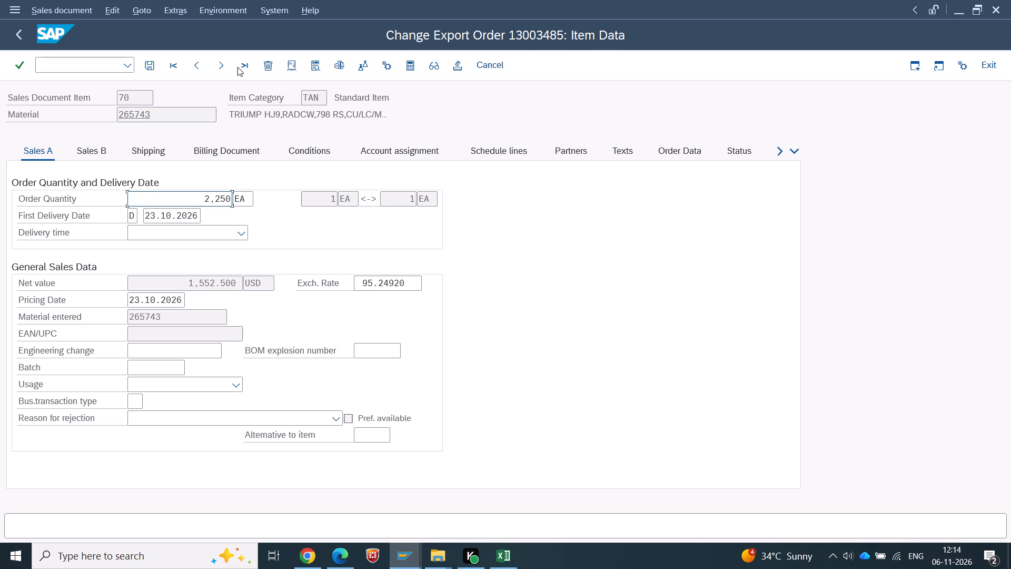
Set the exchange rate of item 80 (material 265745) to 95.24920 and acknowledge the notices.
left_click(224, 66)
left_click_drag(362, 284, 408, 284)
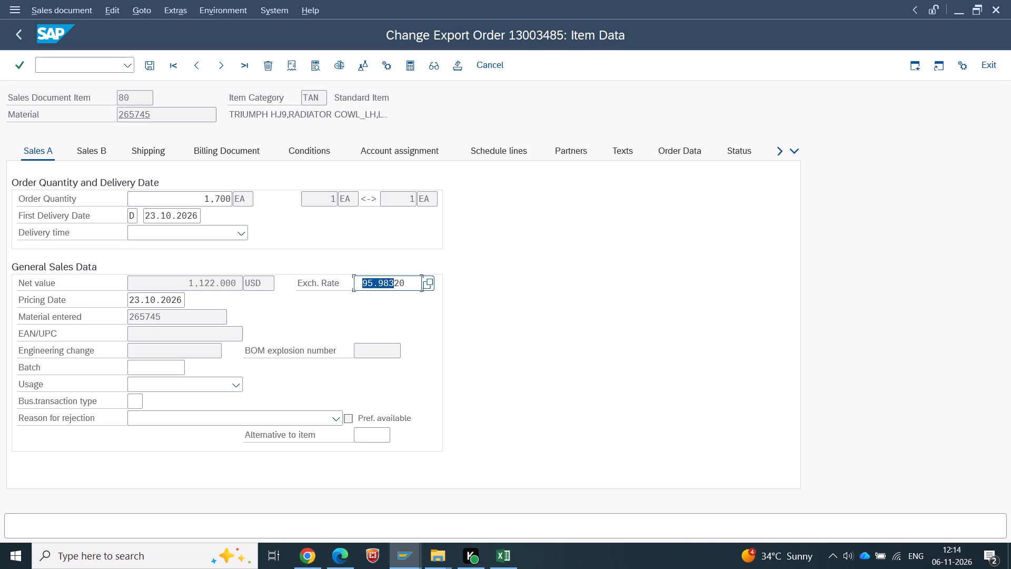
left_click_drag(408, 284, 417, 284)
key("ctrl+v")
key("ctrl+v")
key("backslash")
key("backslash")
key("backslash")
key("backslash")
key("backslash")
key("backslash")
key("backslash")
key("backslash")
key("backslash")
key("backslash")
key("backslash")
key("backslash")
key("backslash")
key("backslash")
key("backslash")
key("backslash")
key("backslash")
key("backslash")
key("backslash")
key("backslash")
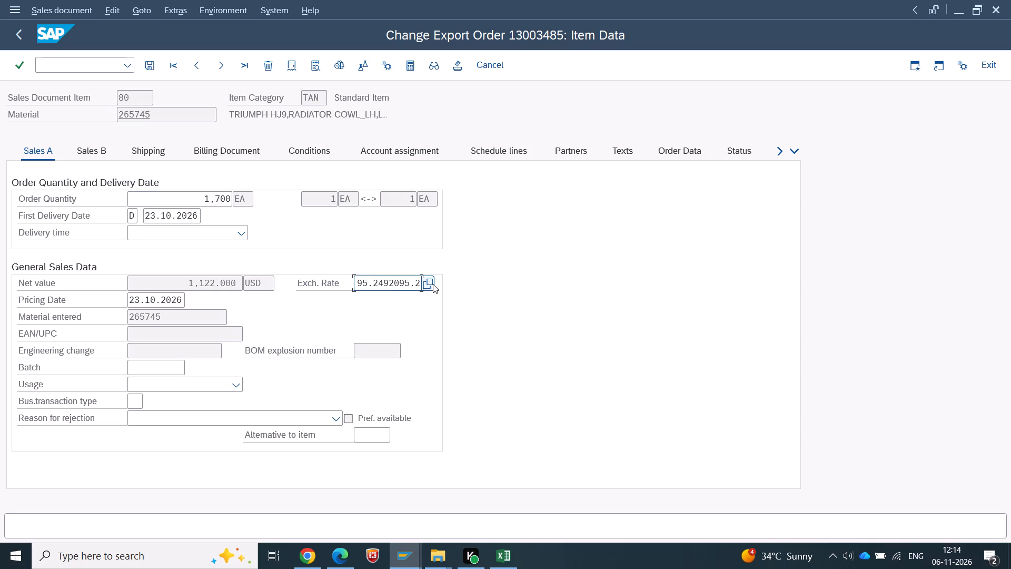
key("BackSpace")
key("BackSpace")
key("BackSpace")
key("BackSpace")
key("BackSpace")
key("BackSpace")
key("BackSpace")
key("BackSpace")
key("BackSpace")
key("BackSpace")
key("BackSpace")
key("BackSpace")
key("BackSpace")
key("BackSpace")
key("BackSpace")
key("BackSpace")
key("BackSpace")
key("BackSpace")
key("BackSpace")
key("BackSpace")
key("ctrl+v")
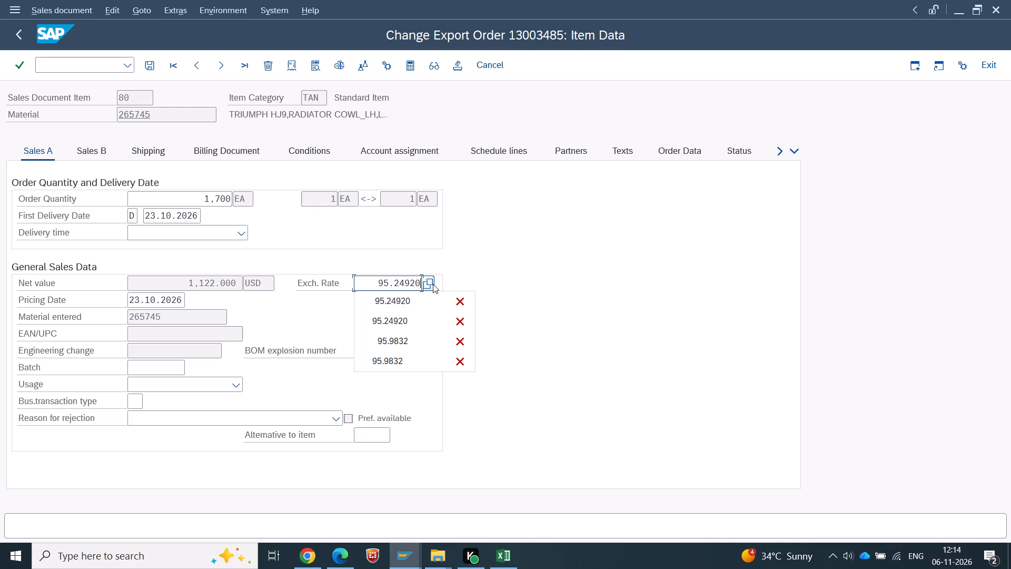
key("Return")
key("Return")
key("Return")
key("Return")
key("Return")
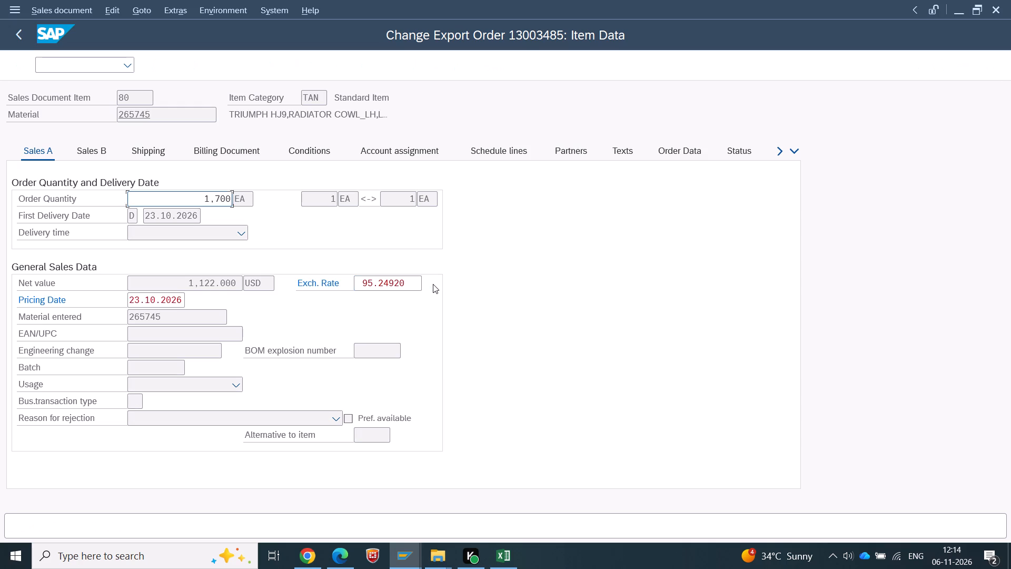
key("Return")
Set the exchange rate of item 90 (material 265746) to 95.24920 and acknowledge the notices.
left_click(217, 69)
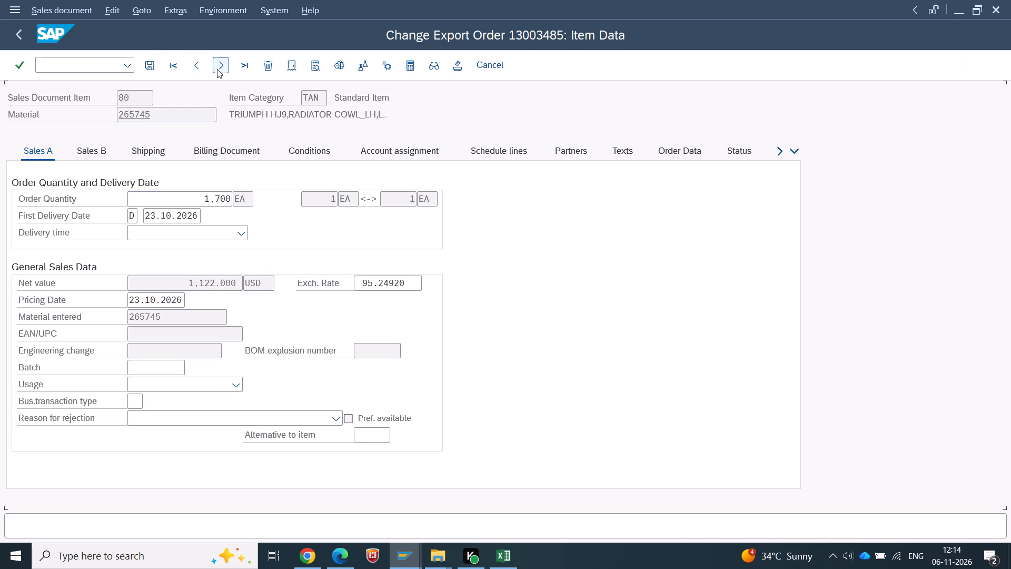
left_click_drag(359, 285, 421, 284)
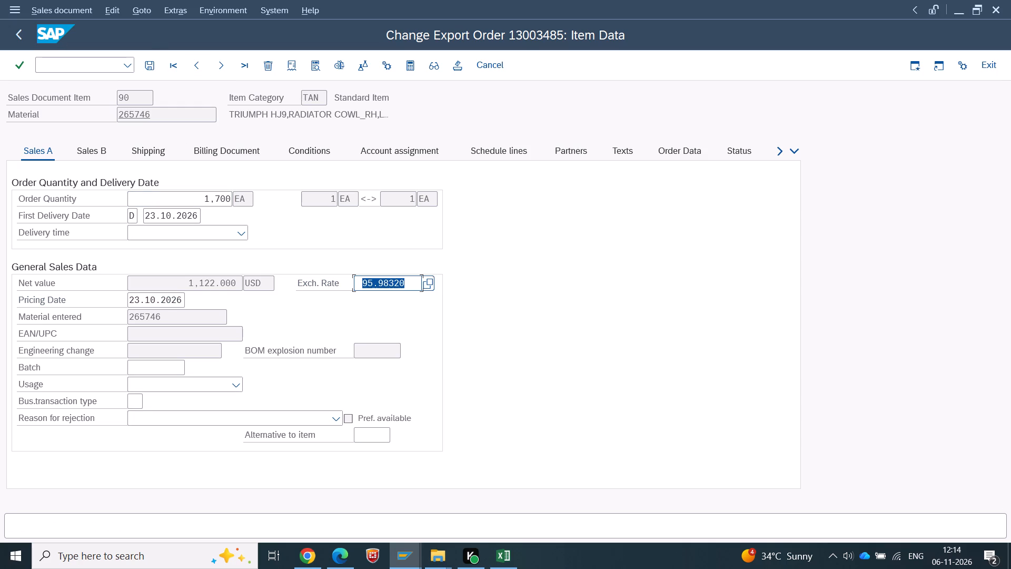
key("ctrl+v")
key("shift+Return")
key("Return")
key("Return")
key("Return")
key("Return")
key("Return")
key("Return")
key("Return")
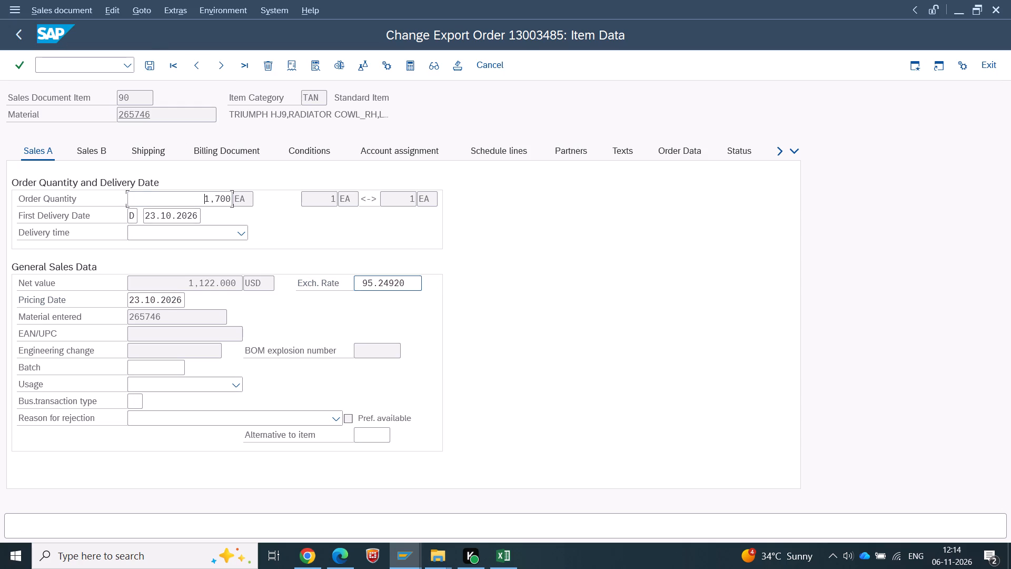
Set the exchange rate of item 100 (material 265747) to 95.24920 and acknowledge the notices.
left_click(224, 65)
left_click_drag(357, 285, 437, 284)
key("ctrl+v")
key("Return")
key("Return")
key("Return")
key("Return")
key("Return")
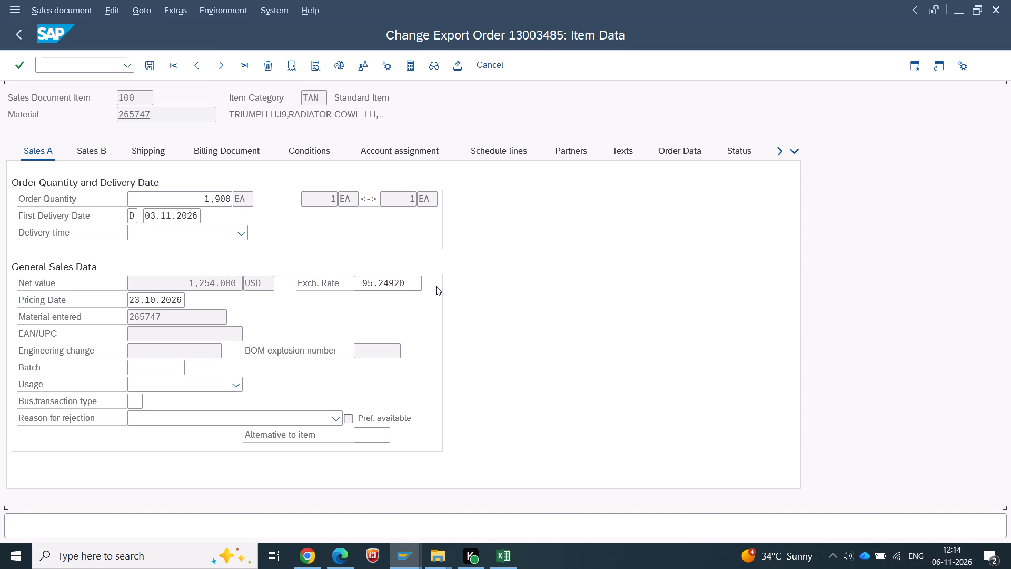
Set the exchange rate of item 110 (material 265748) to 95.24920 and acknowledge the notices.
left_click(214, 67)
left_click_drag(355, 284, 395, 284)
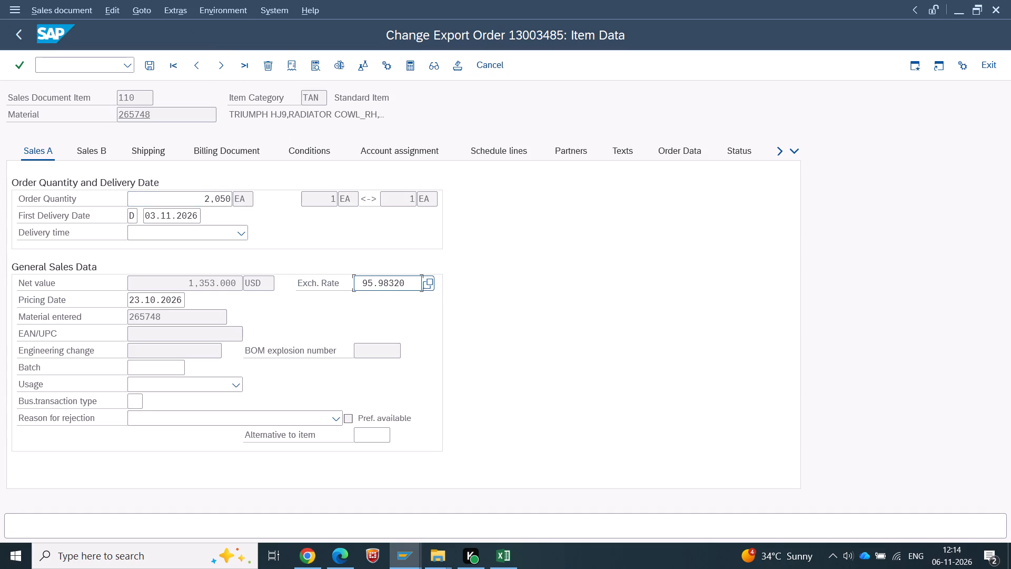
left_click_drag(395, 284, 474, 284)
key("ctrl+v")
key("Return")
key("Return")
key("Return")
key("Return")
key("Return")
key("Return")
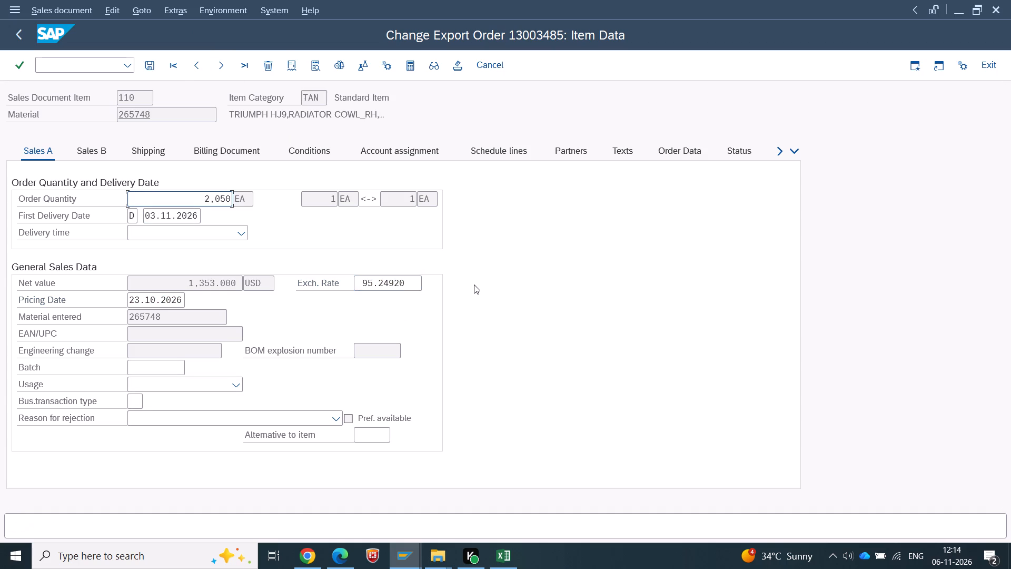
Set the exchange rate of item 120 (material 265726) to 95.24920 and acknowledge the notices.
left_click(217, 68)
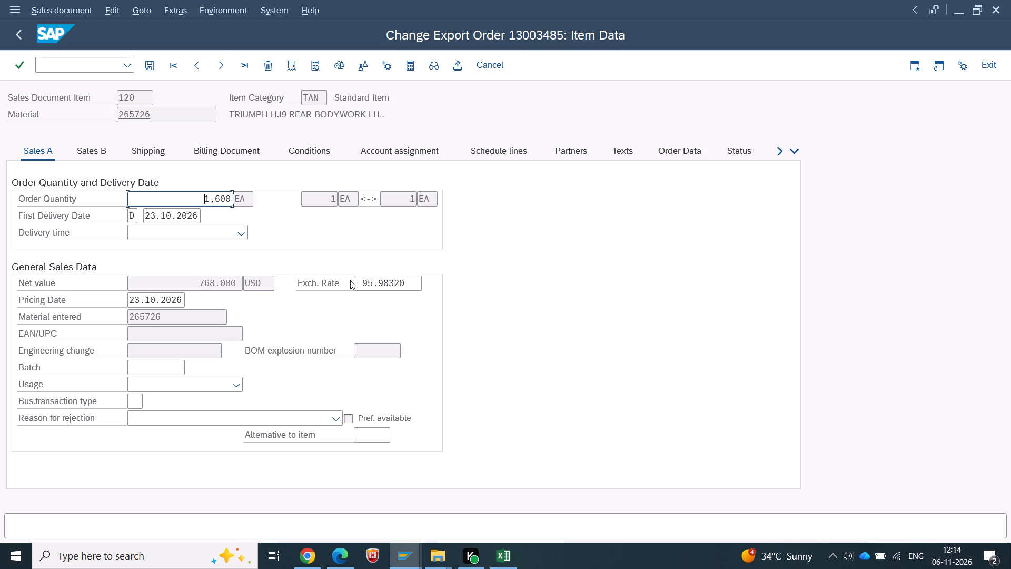
left_click_drag(358, 280, 436, 284)
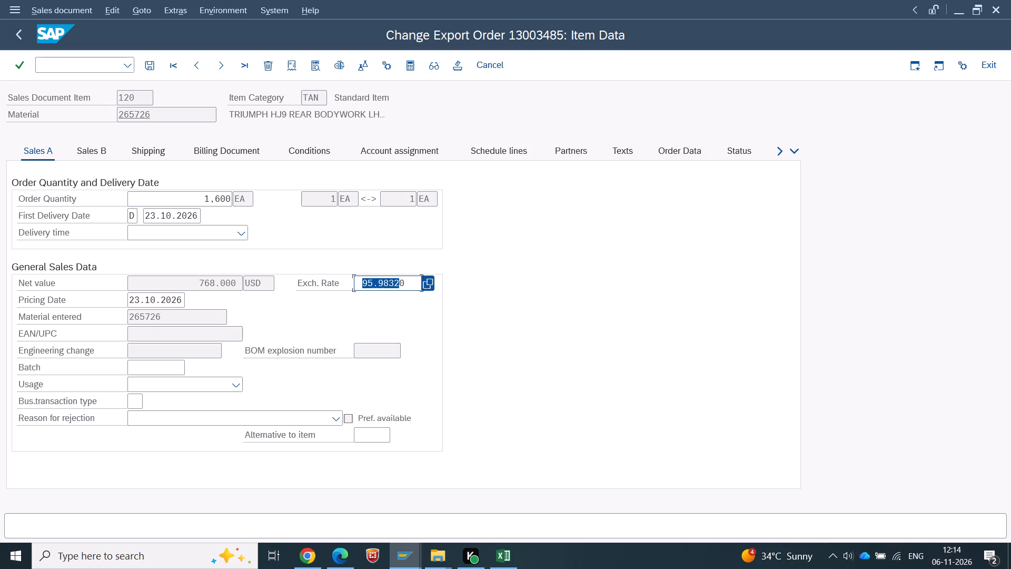
key("Delete")
key("Delete")
key("Delete")
key("ctrl+v")
key("Return")
key("Return")
key("Return")
key("Return")
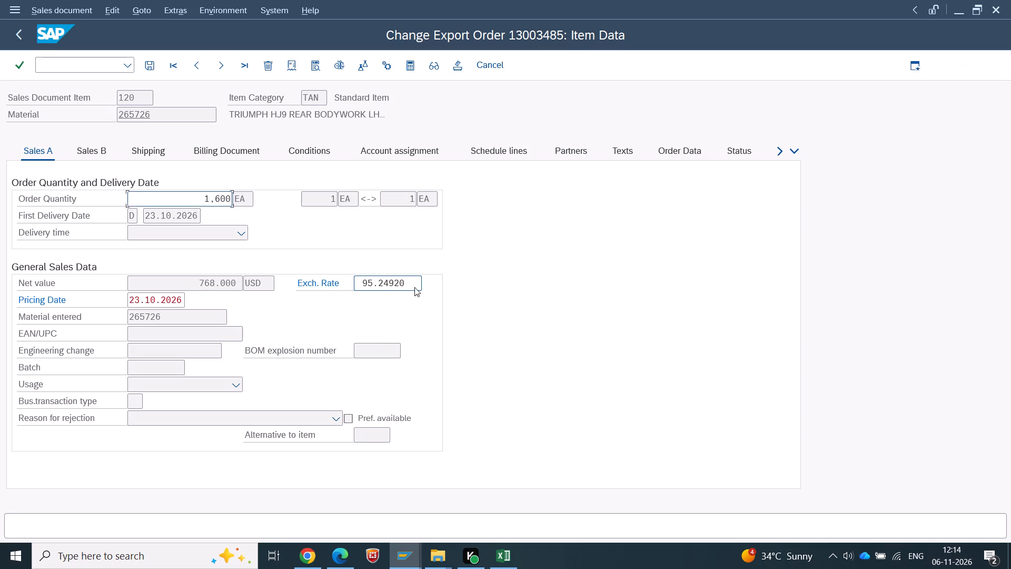
key("Return")
Set the exchange rate of item 130 (material 265727) to 95.24920 and acknowledge the notices.
left_click(225, 67)
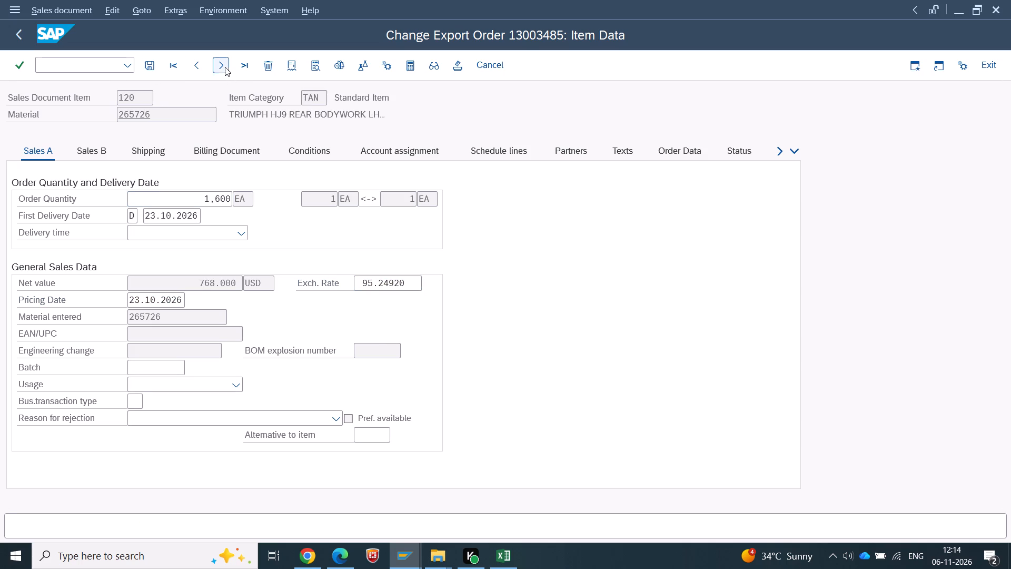
left_click_drag(363, 285, 407, 283)
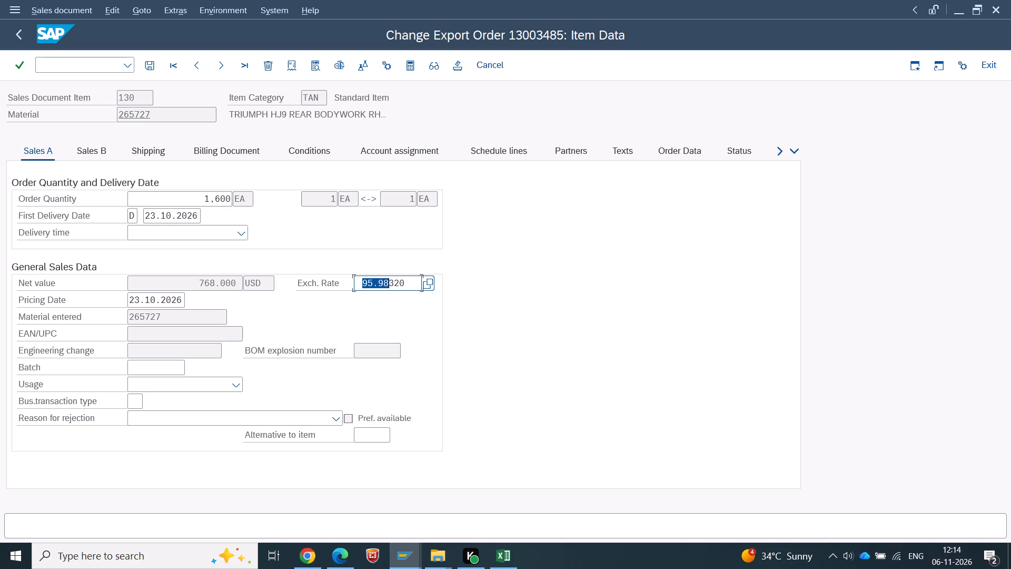
left_click_drag(407, 283, 420, 283)
key("BackSpace")
key("ctrl+v")
key("Return")
key("Return")
key("Return")
key("Return")
key("Return")
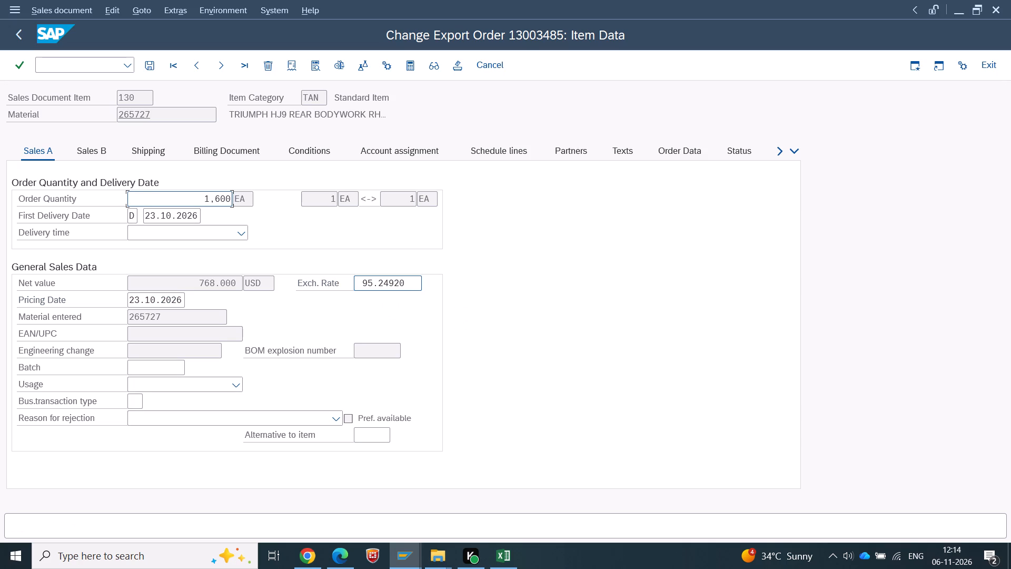
Set the exchange rate of item 140 (material 265724) to 95.24920 and acknowledge the notices.
left_click(219, 65)
left_click_drag(362, 283, 423, 284)
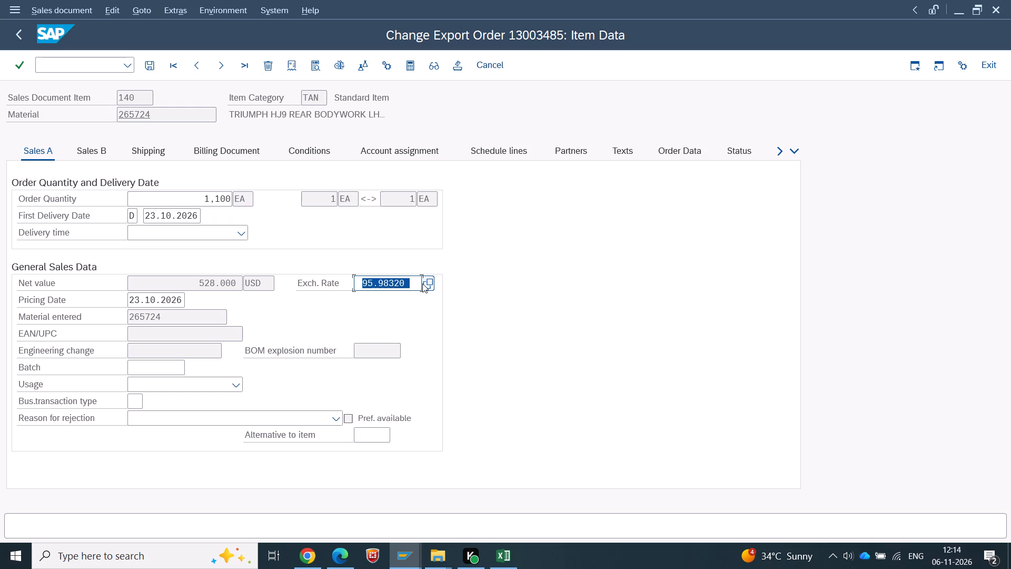
key("ctrl+v")
key("Return")
key("Return")
key("Return")
key("Return")
key("Return")
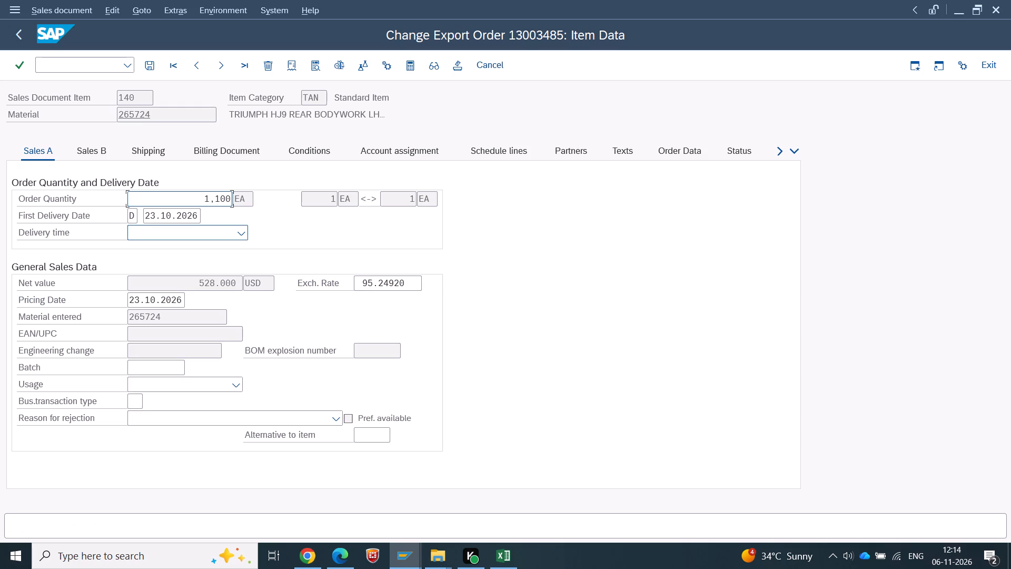
Set the exchange rate of item 150 (material 265725) to 95.24920, acknowledge the notices, and check for further items.
left_click(219, 65)
left_click_drag(219, 65, 362, 291)
left_click_drag(362, 284, 412, 284)
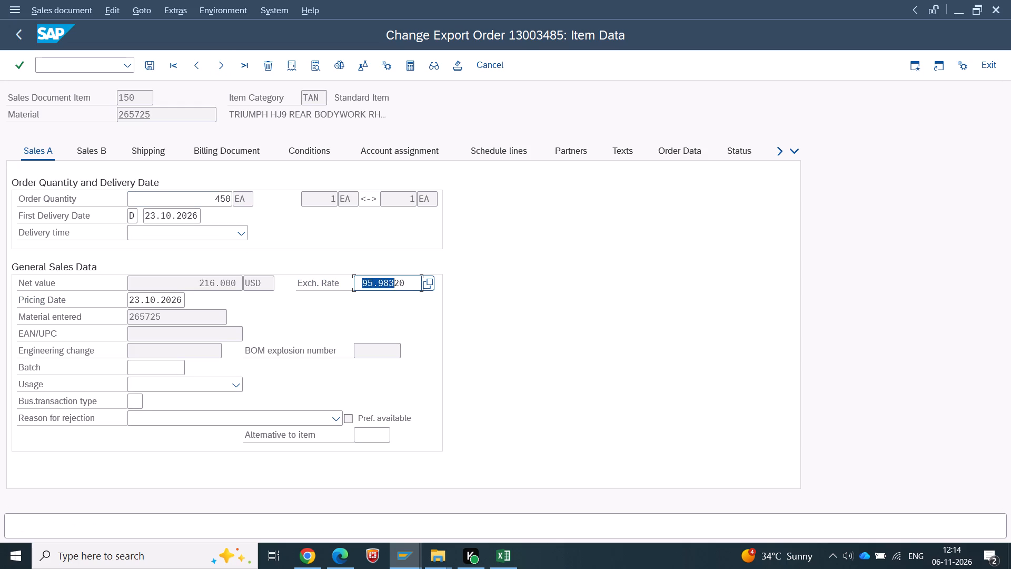
left_click_drag(412, 284, 418, 284)
key("ctrl+v")
key("Return")
key("Return")
key("Return")
key("Return")
key("Return")
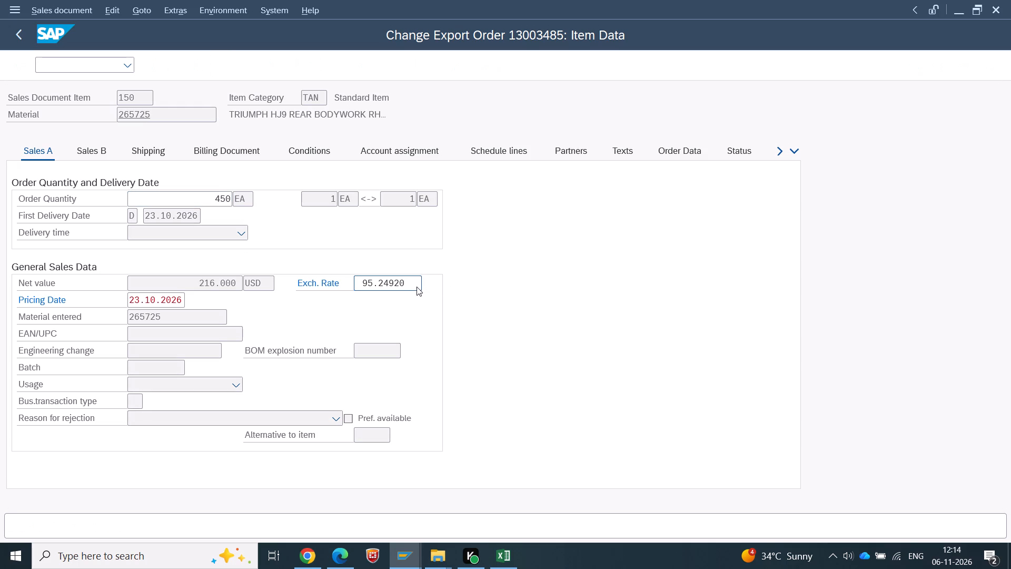
key("Return")
left_click(216, 67)
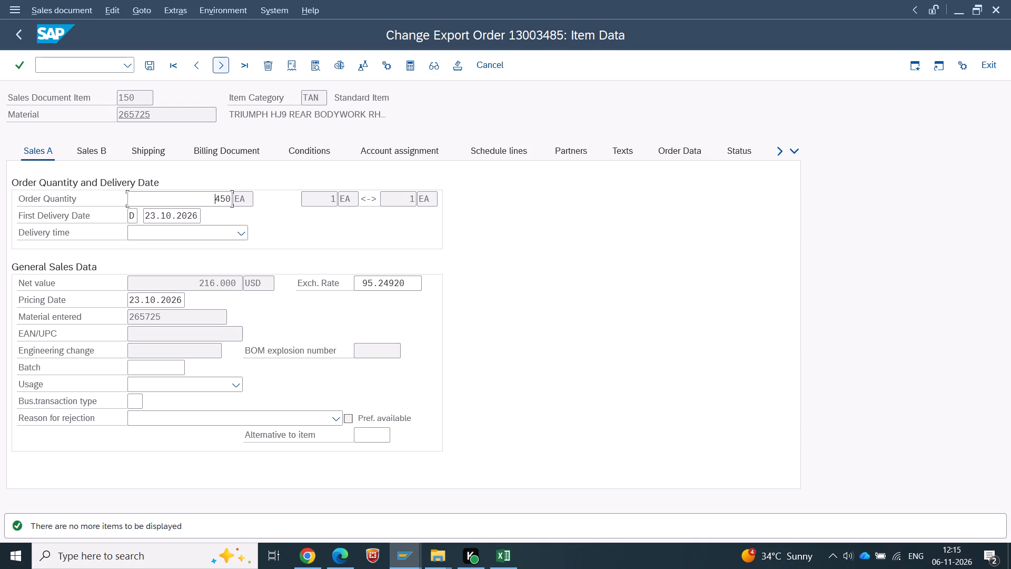
left_click(228, 55)
left_click(218, 65)
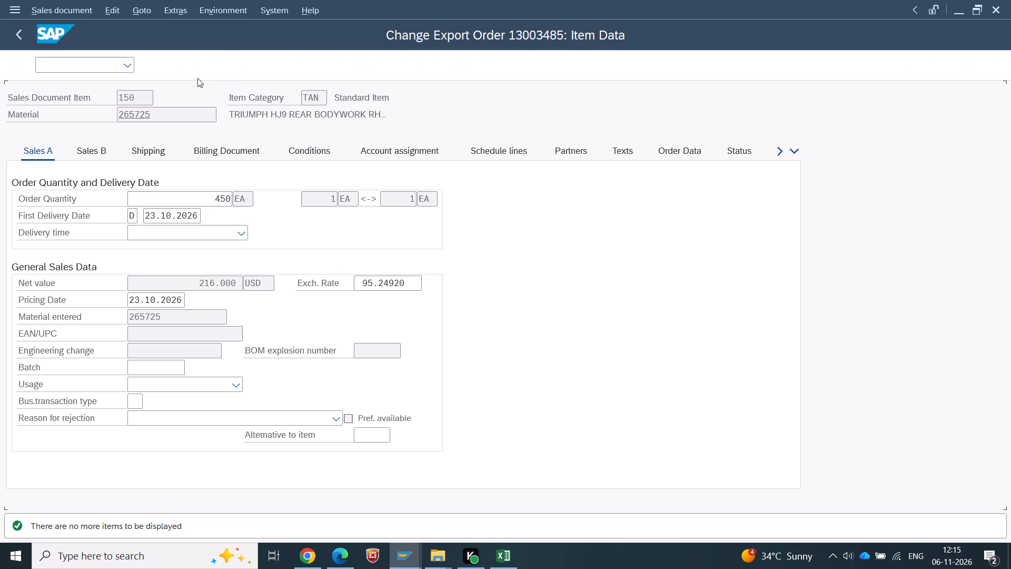
Save export order 13003485, acknowledge the subsequent documents notice, and return to the SAP Easy Access screen.
left_click(153, 73)
left_click(153, 64)
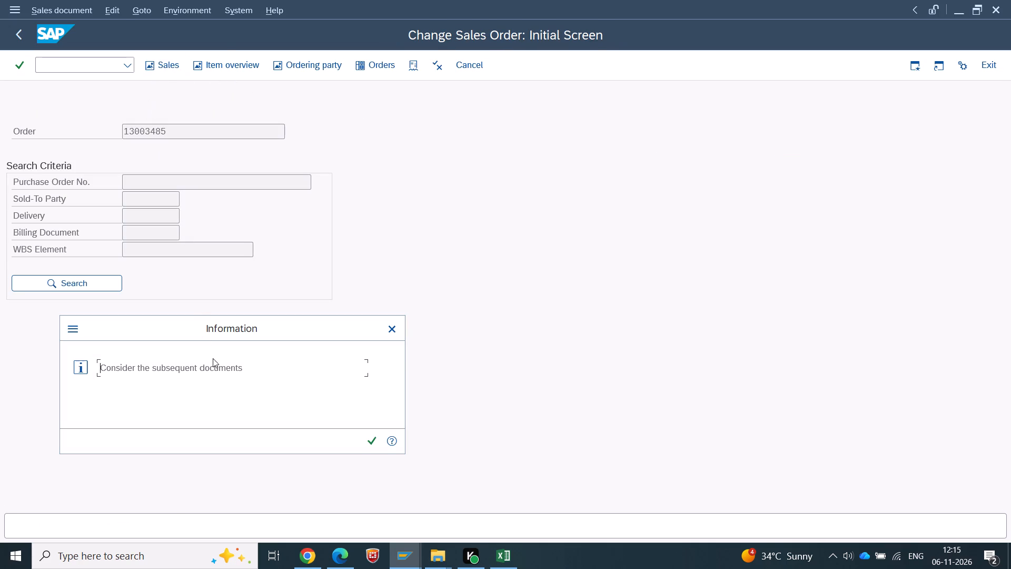
left_click(360, 443)
left_click(367, 442)
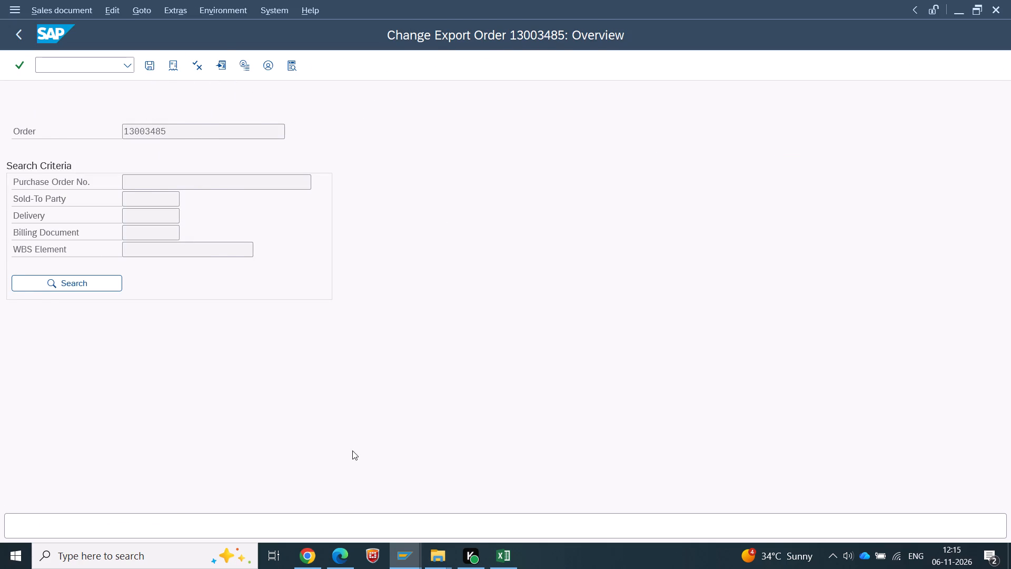
left_click(145, 62)
left_click(30, 40)
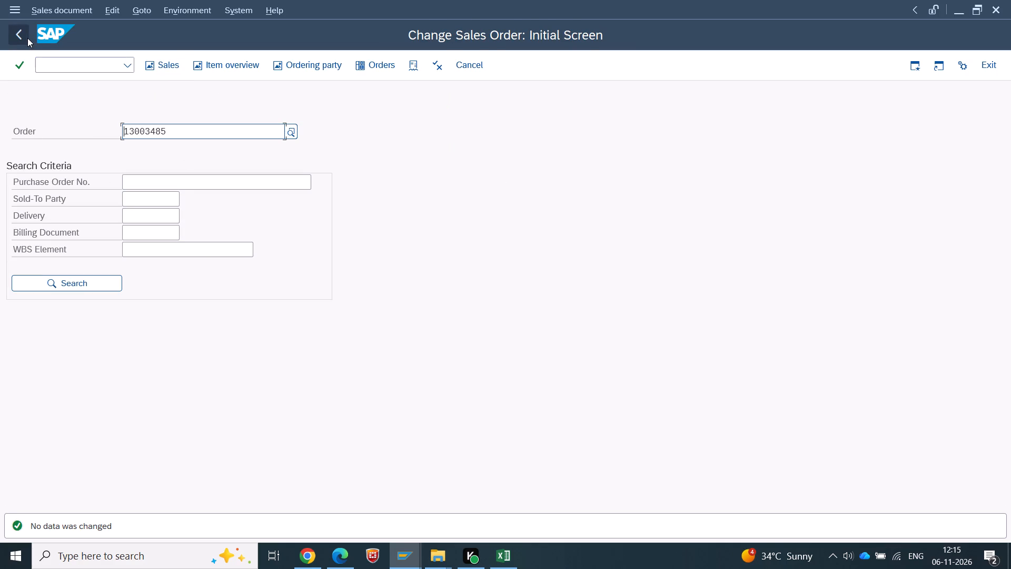
left_click(24, 38)
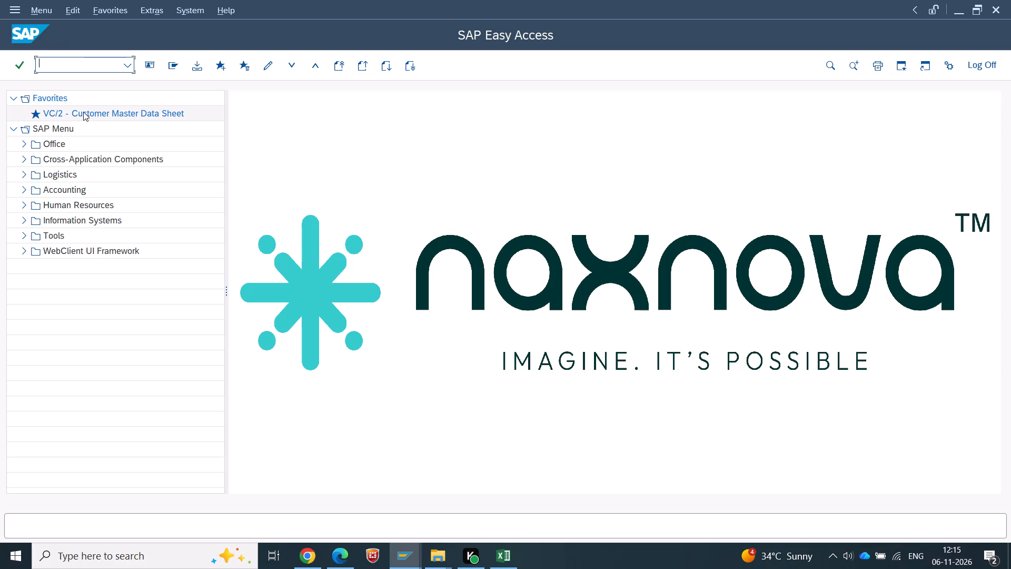
Open transaction vkm1 for blocked SD documents and select the credit account entry.
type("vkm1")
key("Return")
left_click_drag(219, 187, 99, 183)
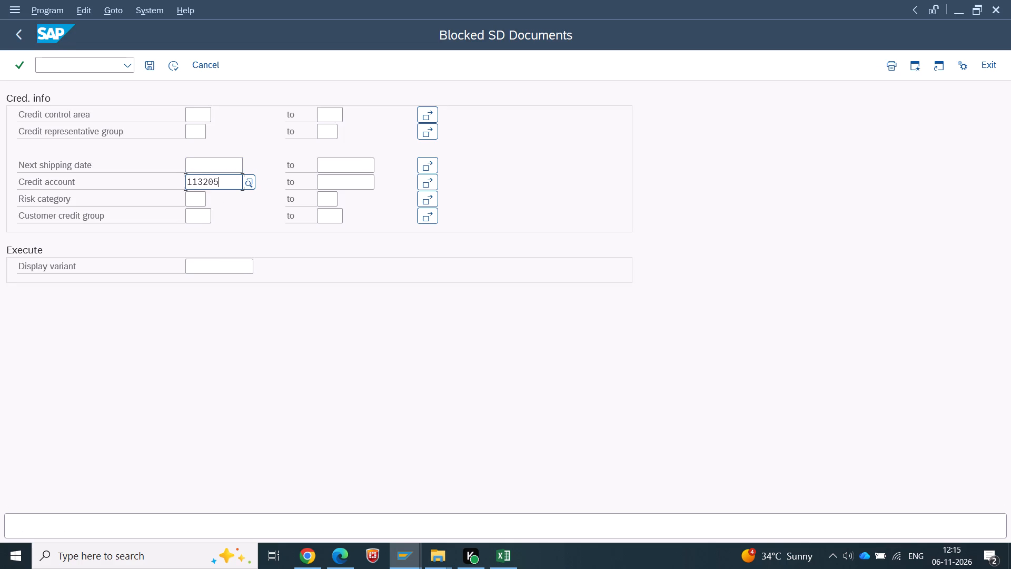
Clear the credit account filter and run the list of blocked SD documents.
left_click_drag(99, 183, 100, 183)
key("BackSpace")
left_click(172, 63)
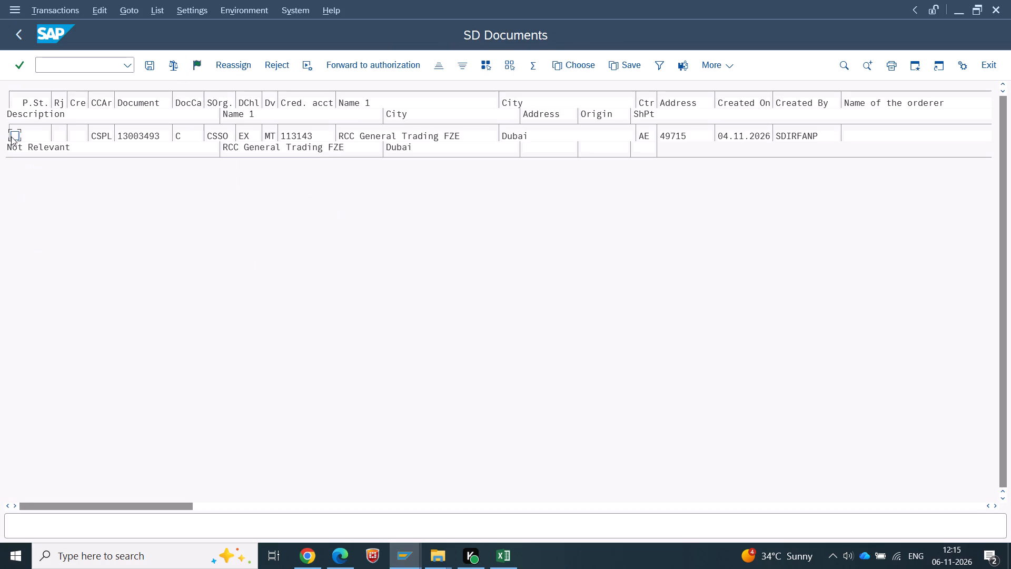
Release blocked document 13003493 for RCC General Trading FZE, save the release, and return to the Blocked SD Documents selection.
left_click(10, 136)
left_click(17, 138)
left_click(188, 66)
left_click(196, 64)
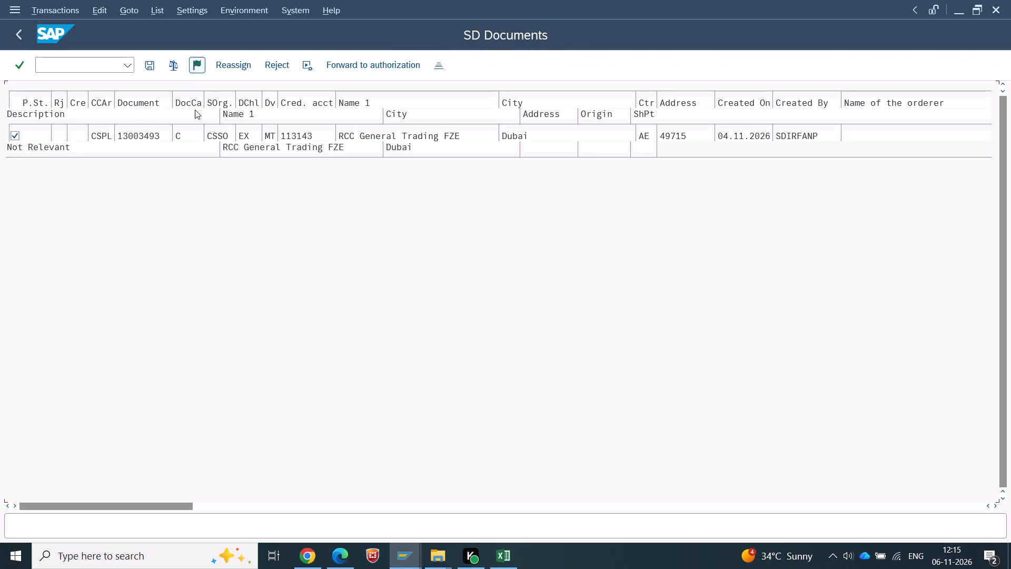
left_click(145, 71)
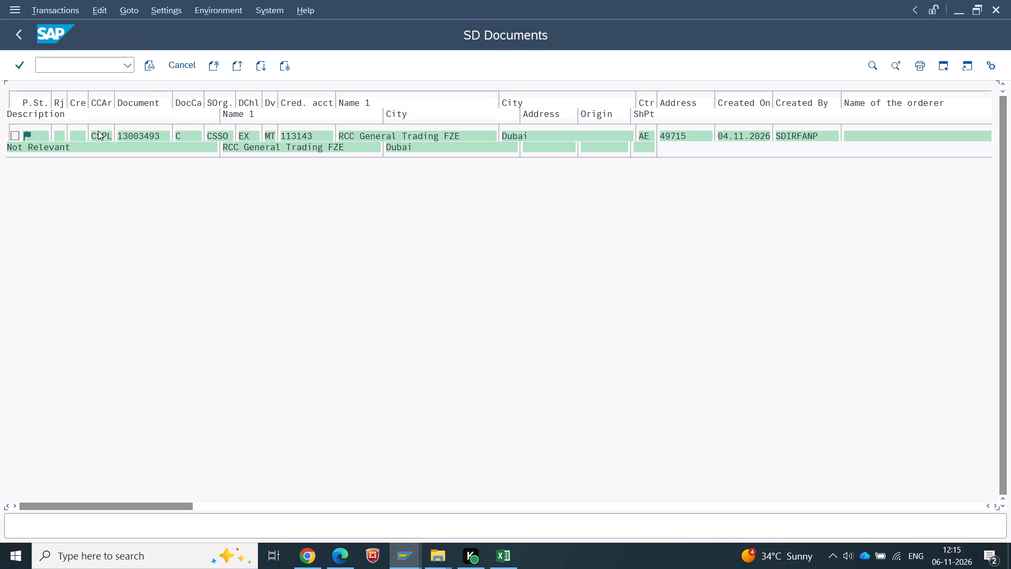
left_click(18, 32)
left_click(18, 32)
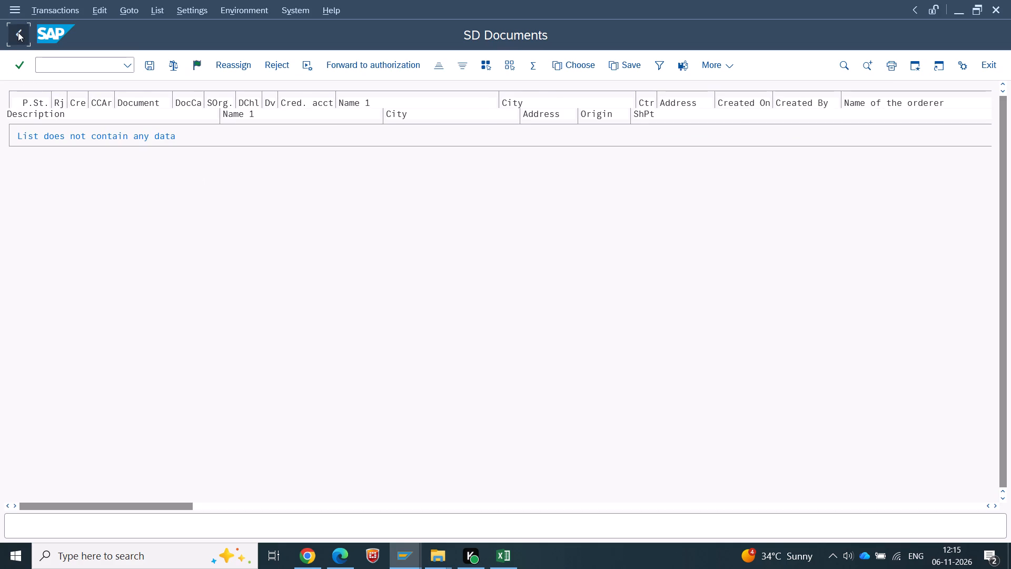
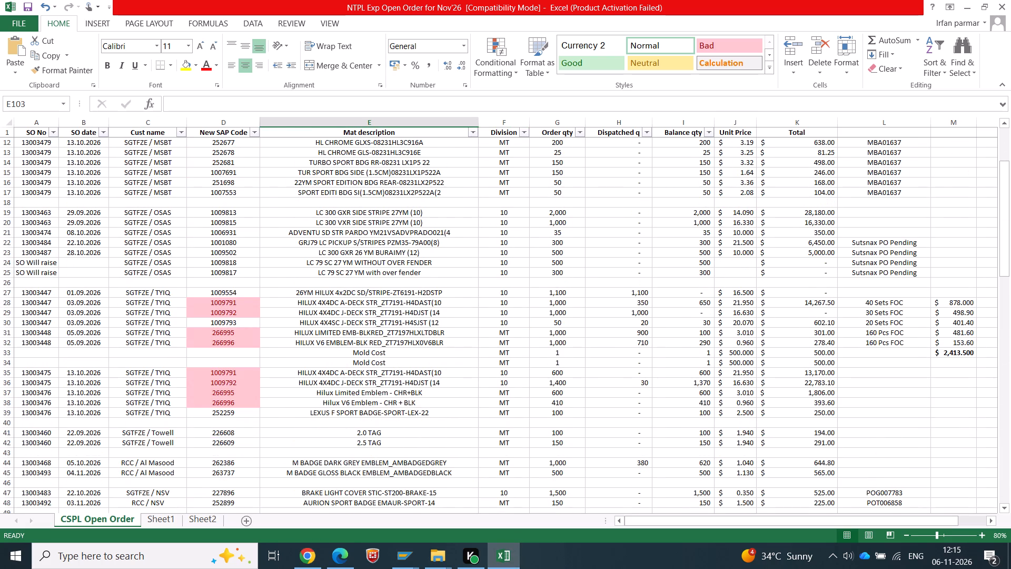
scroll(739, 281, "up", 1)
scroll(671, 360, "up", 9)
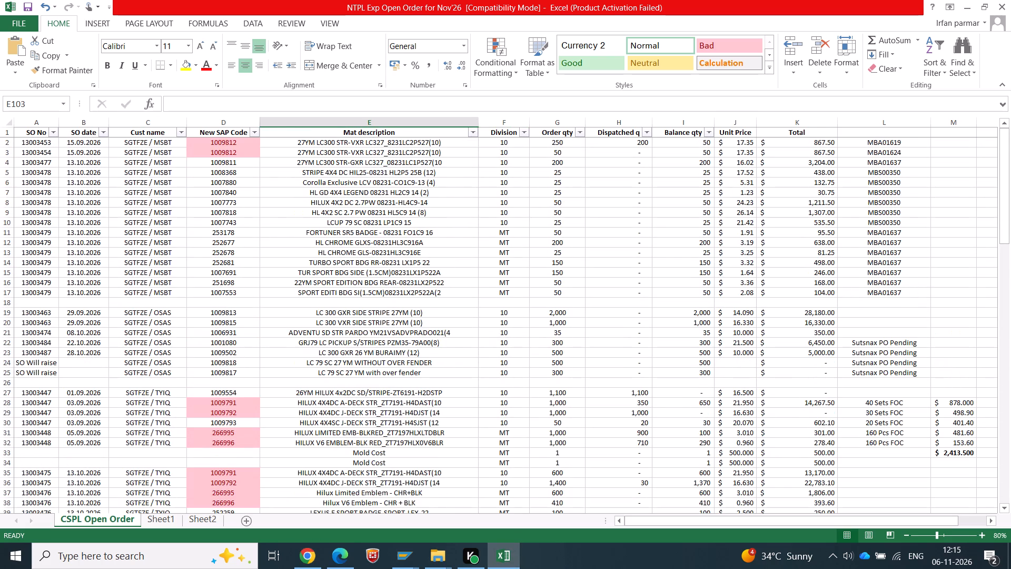
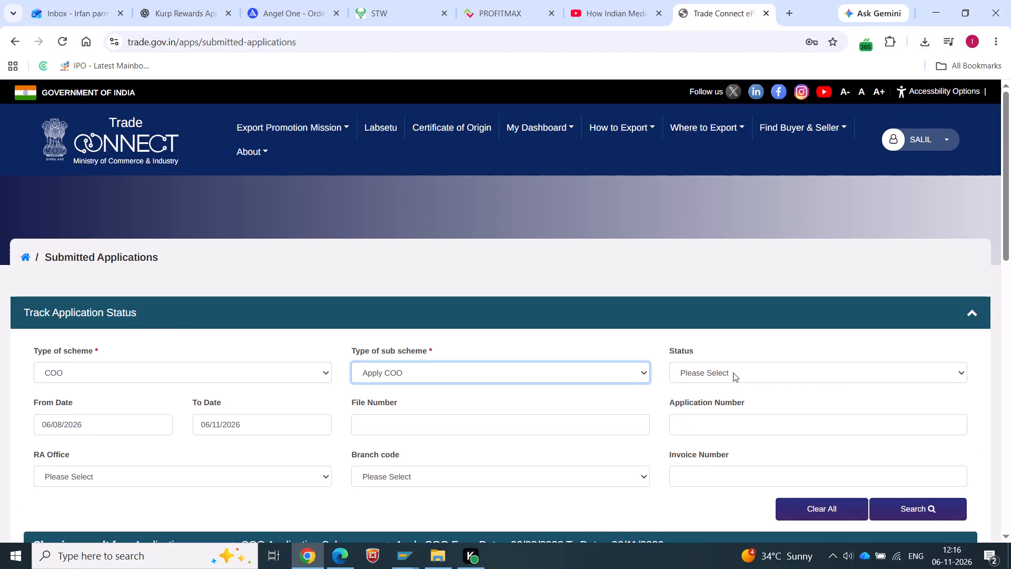
Search the submitted applications for scheme COO, sub scheme Apply COO, and look through the results list.
left_click(719, 468)
left_click(932, 504)
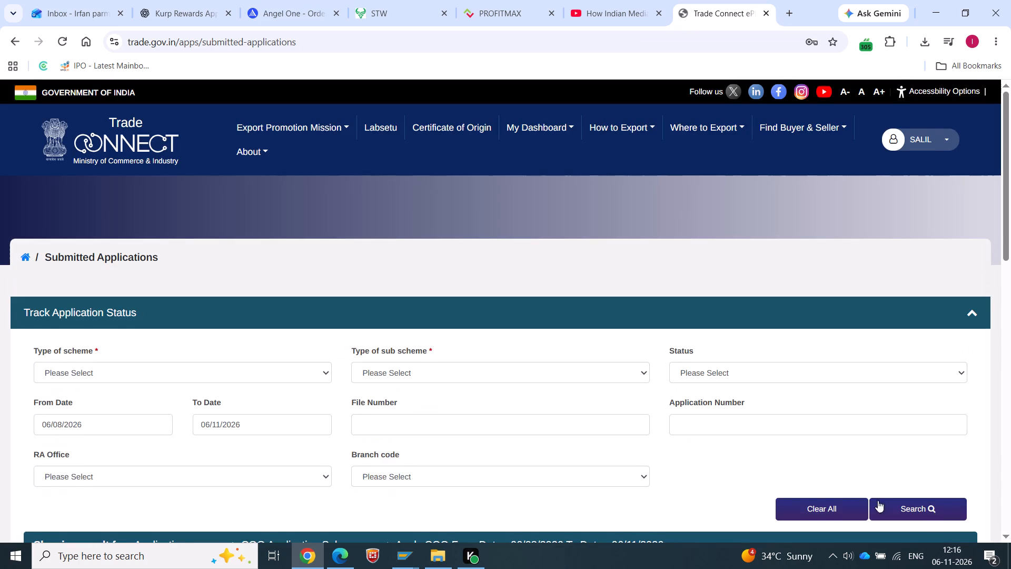
scroll(729, 468, "down", 5)
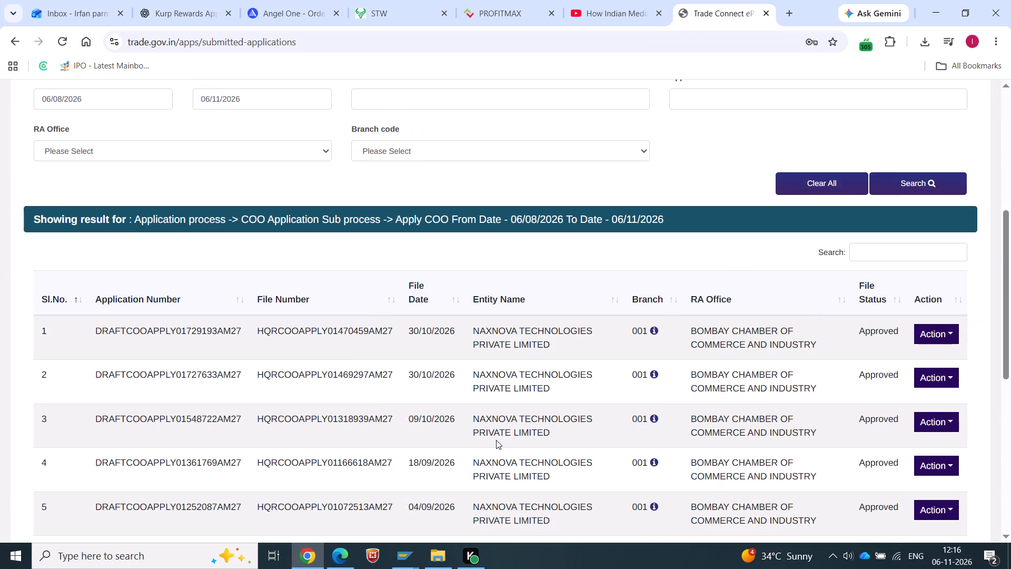
Switch to File Explorer, open the OSAS Balance Open Order 06.11.2026 workbook from Downloads, and dismiss the activation wizard.
left_click(422, 566)
left_click(440, 565)
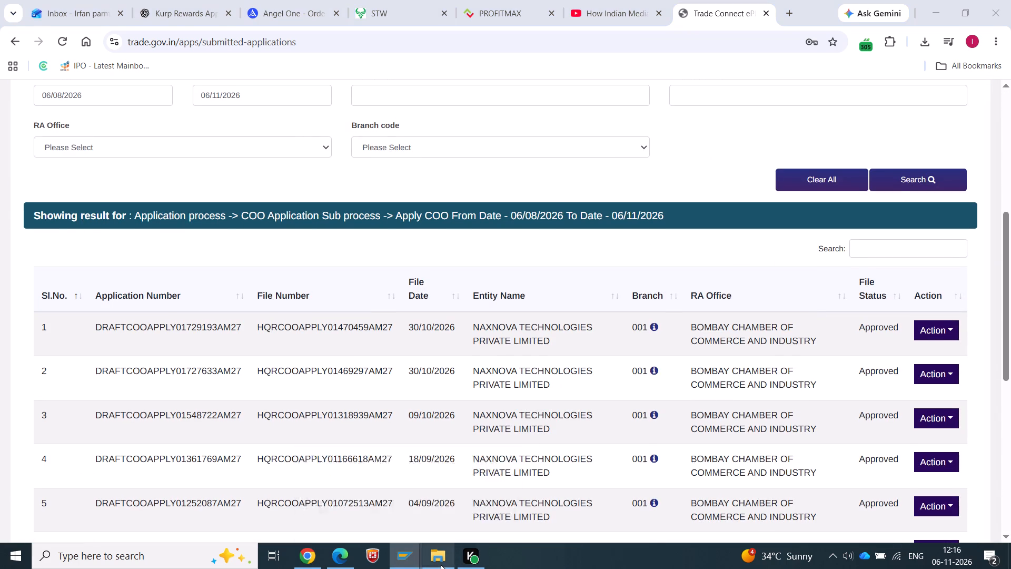
left_click(46, 106)
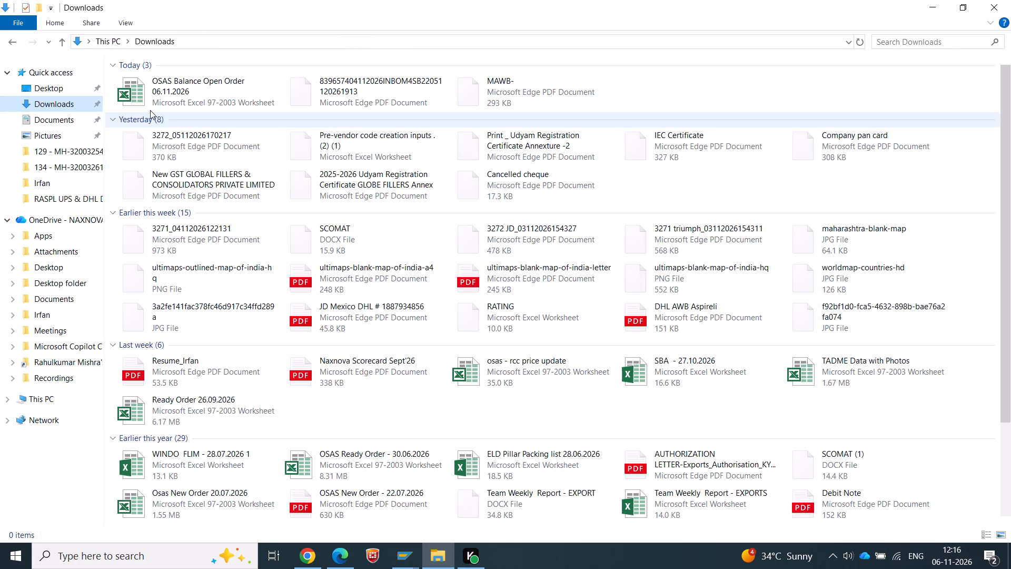
double_click(164, 90)
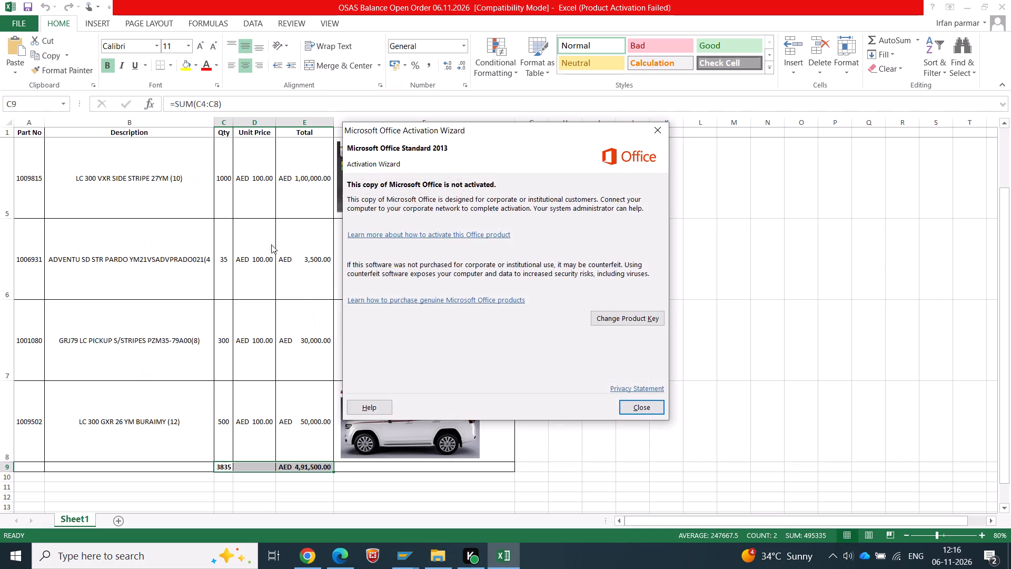
left_click(639, 404)
Set the sheet's page orientation to landscape in the page setup and return to the worksheet.
left_click(16, 21)
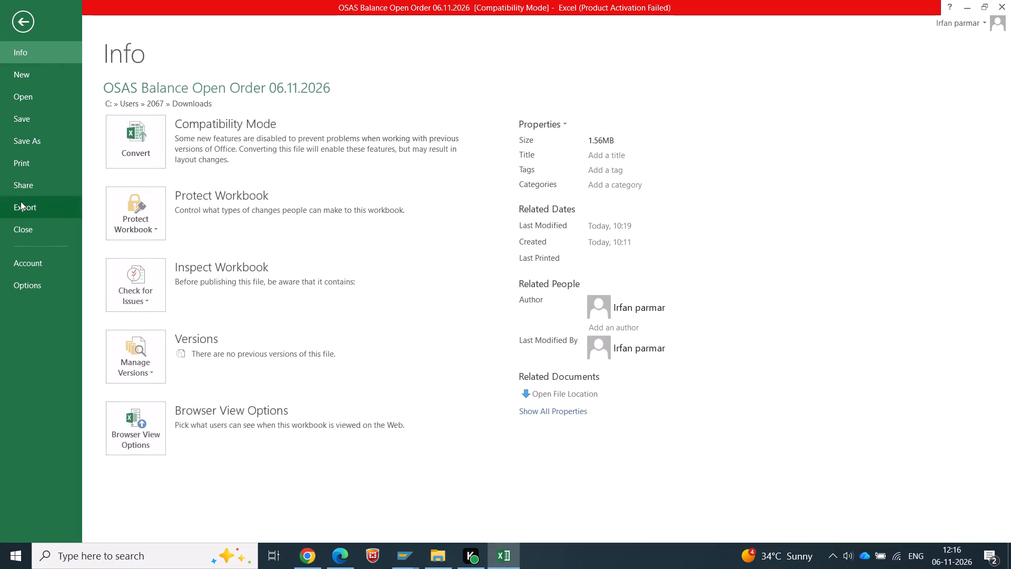
left_click(23, 167)
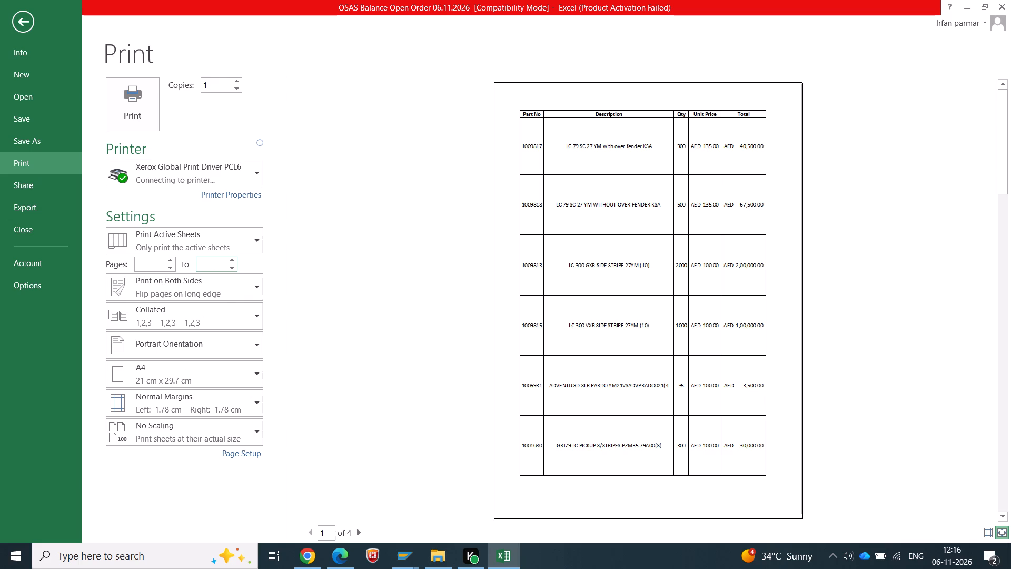
left_click(240, 453)
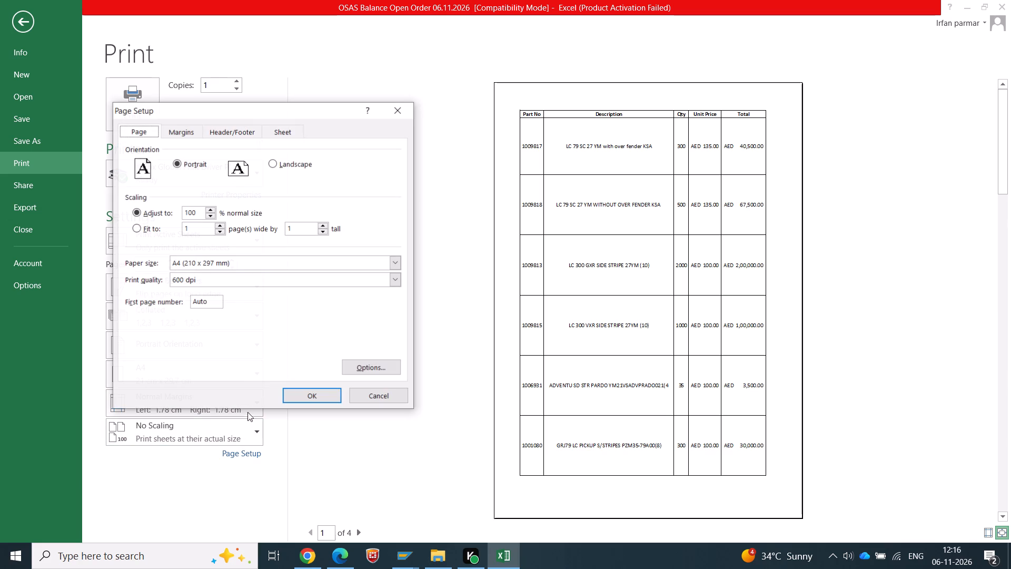
left_click(271, 163)
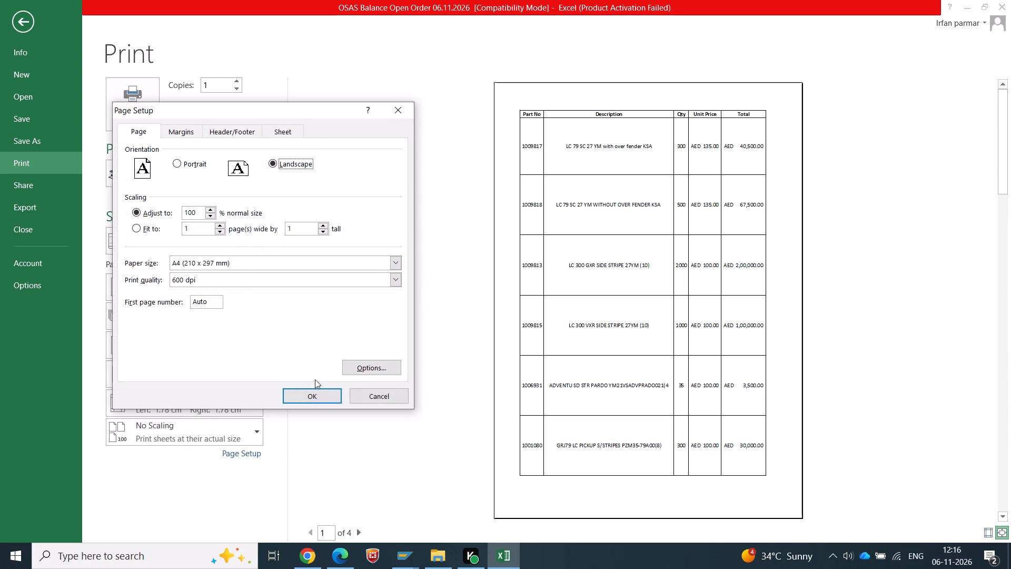
left_click(314, 392)
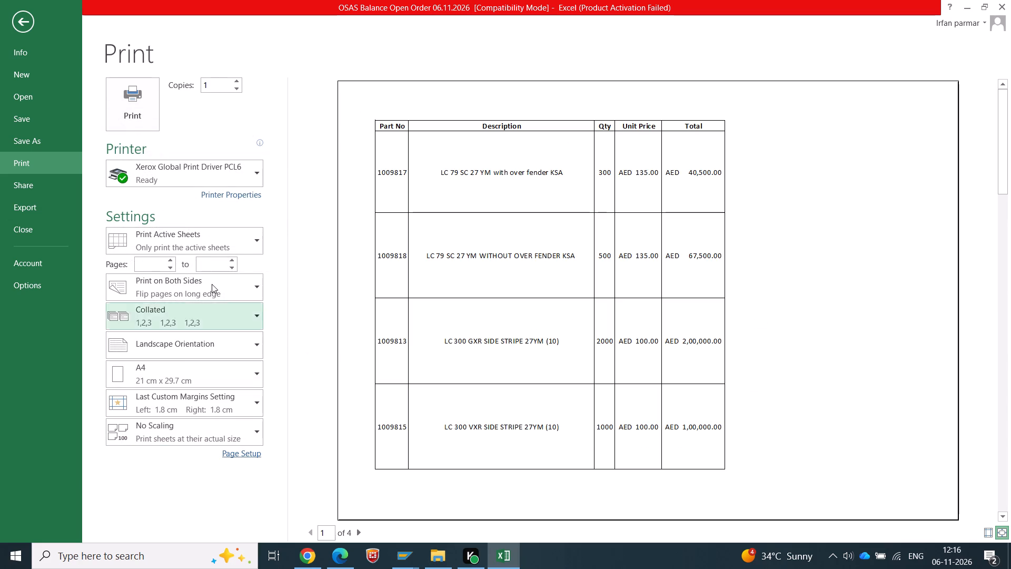
key("Escape")
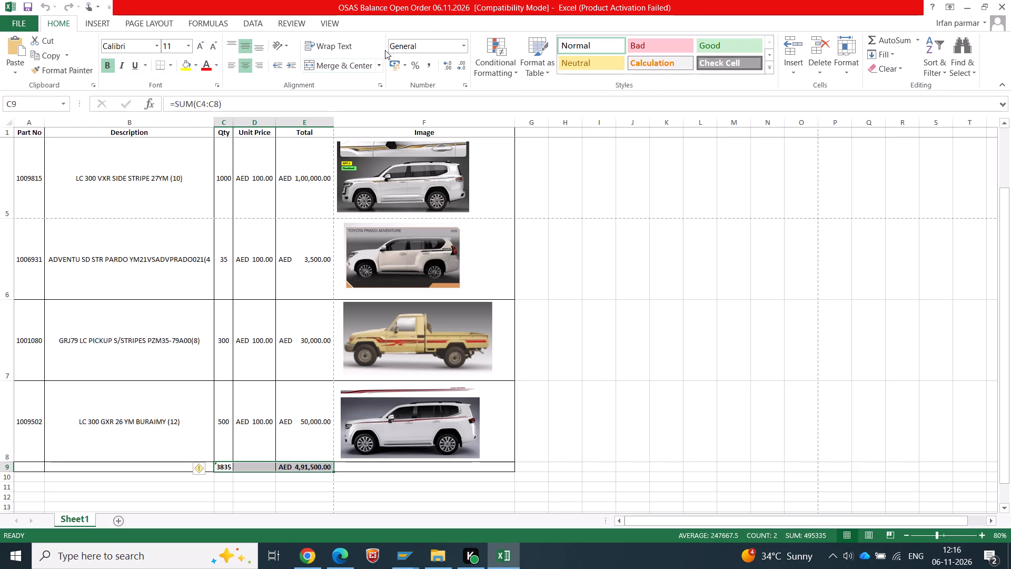
Display the page break preview and move the vertical page break past the Image column so all columns fit one page wide.
scroll(216, 62, "up", 3)
left_click(350, 26)
left_click(338, 23)
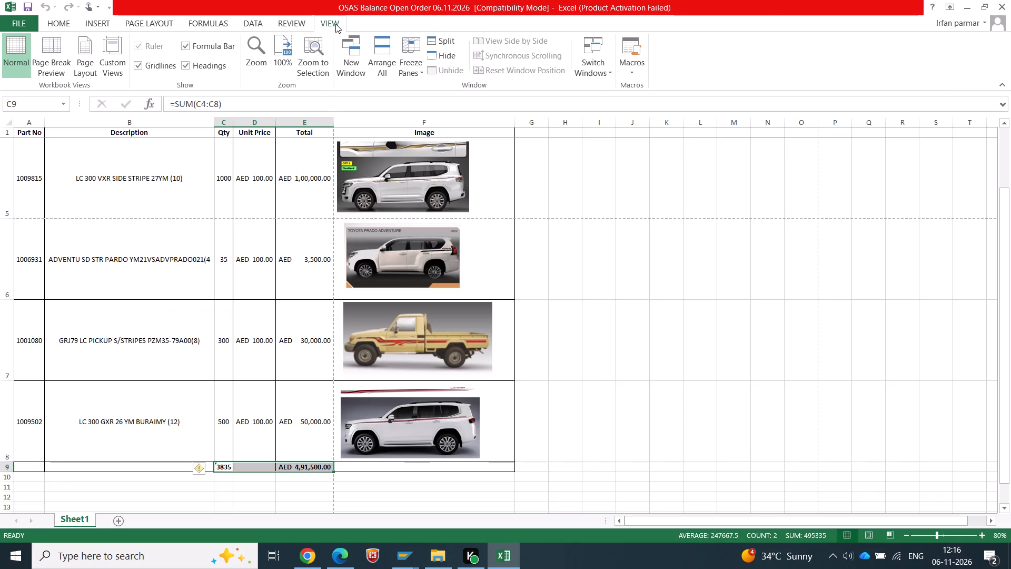
left_click(51, 61)
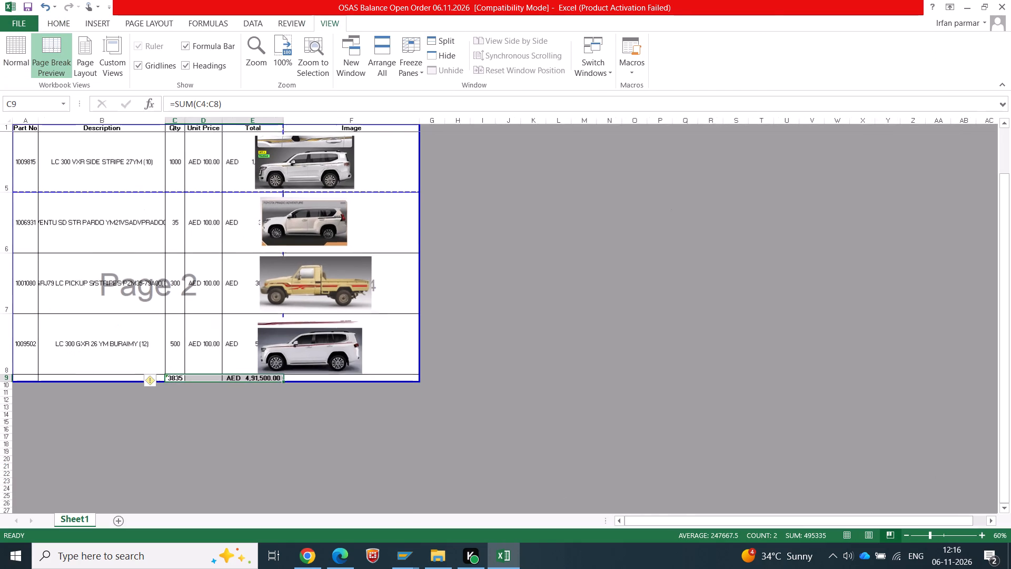
left_click(236, 208)
scroll(234, 216, "up", 5)
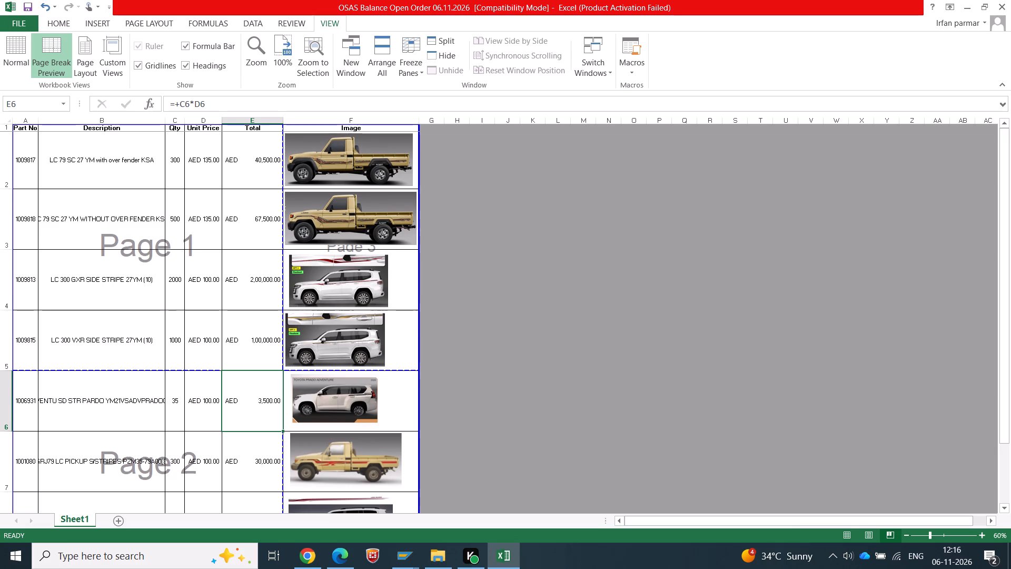
left_click(282, 176)
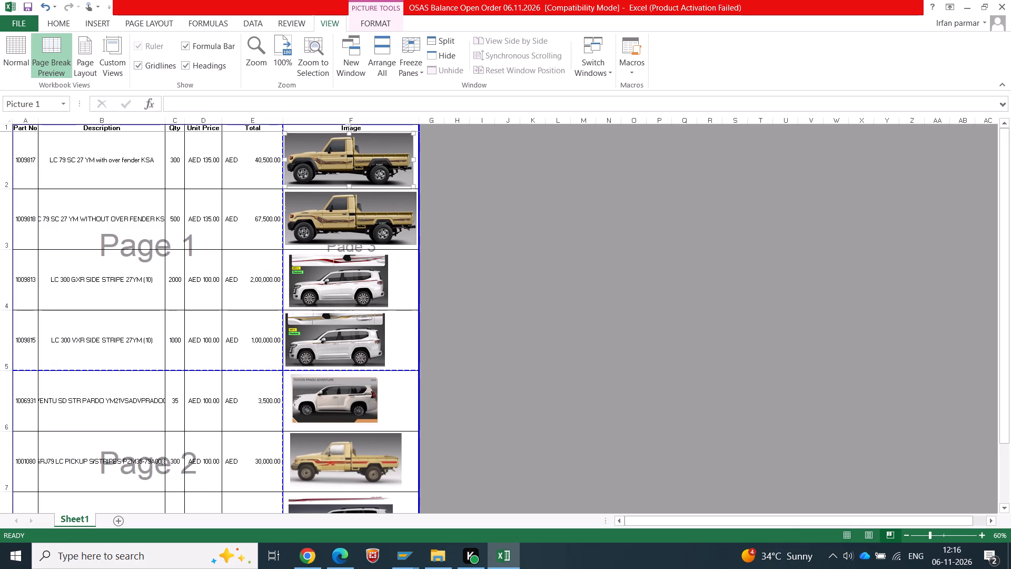
double_click(459, 254)
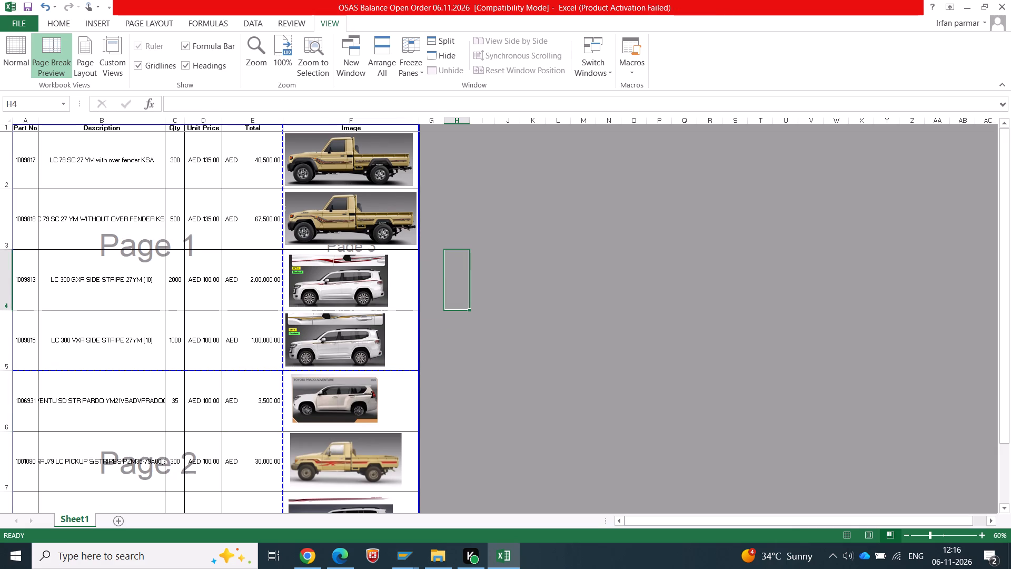
left_click_drag(279, 234, 422, 233)
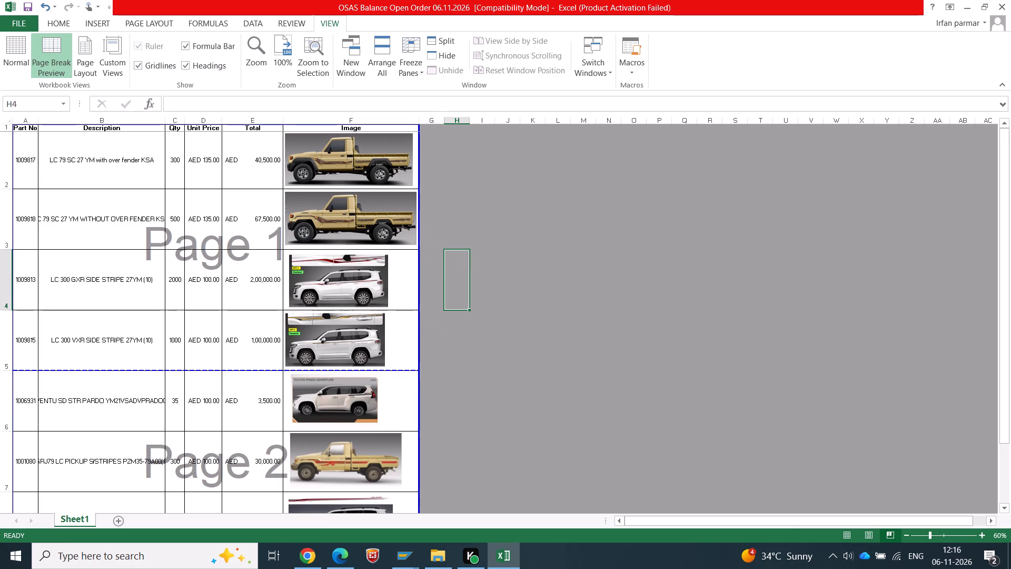
scroll(454, 286, "down", 5)
scroll(462, 287, "up", 14)
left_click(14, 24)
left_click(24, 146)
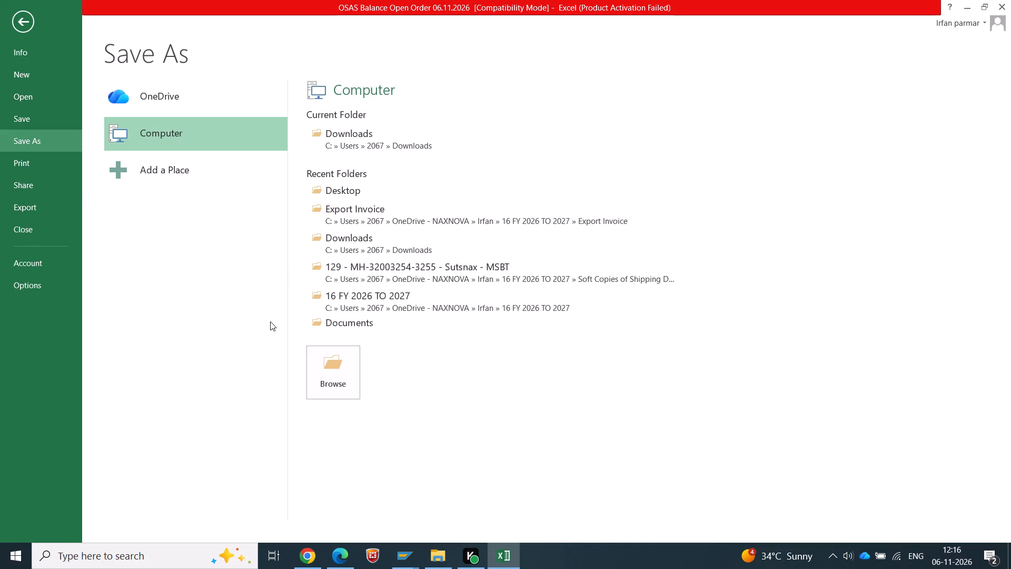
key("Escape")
Save the table A1:F9 as PDF OSAS Balance Open Order 06.11.2026 in Downloads, publishing only the selection.
scroll(25, 139, "up", 5)
left_click_drag(23, 128, 152, 154)
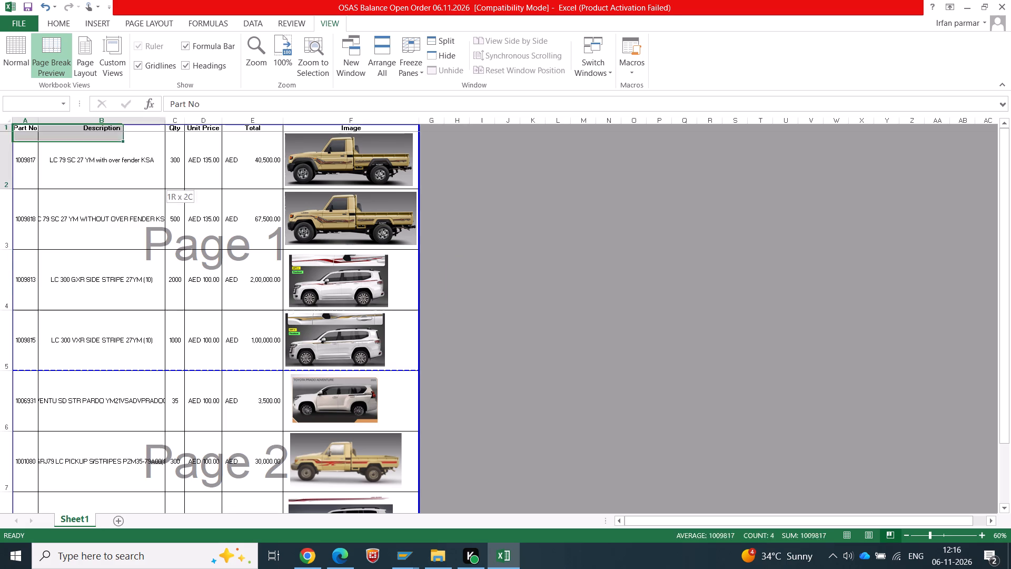
left_click_drag(152, 154, 366, 478)
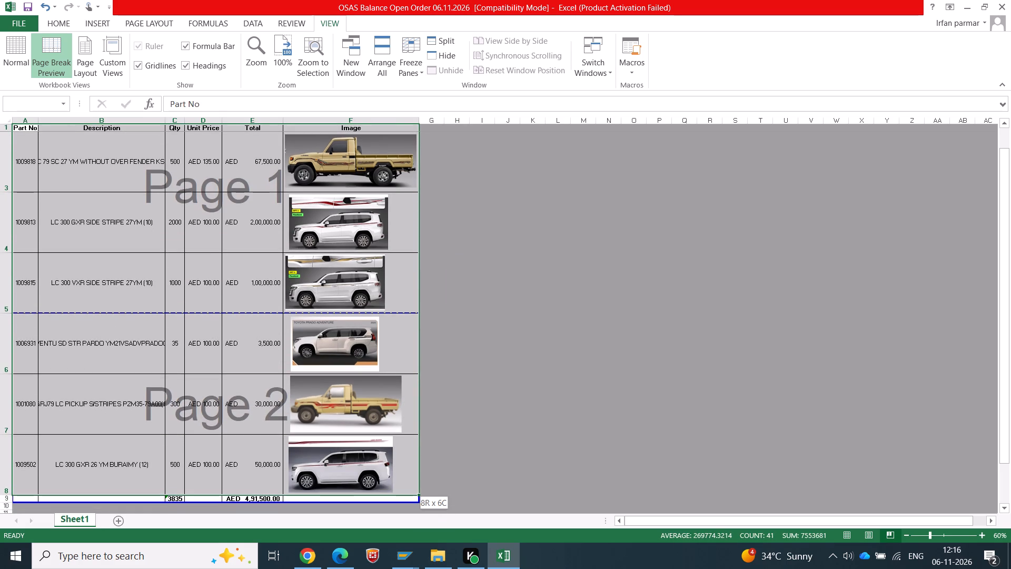
left_click_drag(366, 478, 371, 497)
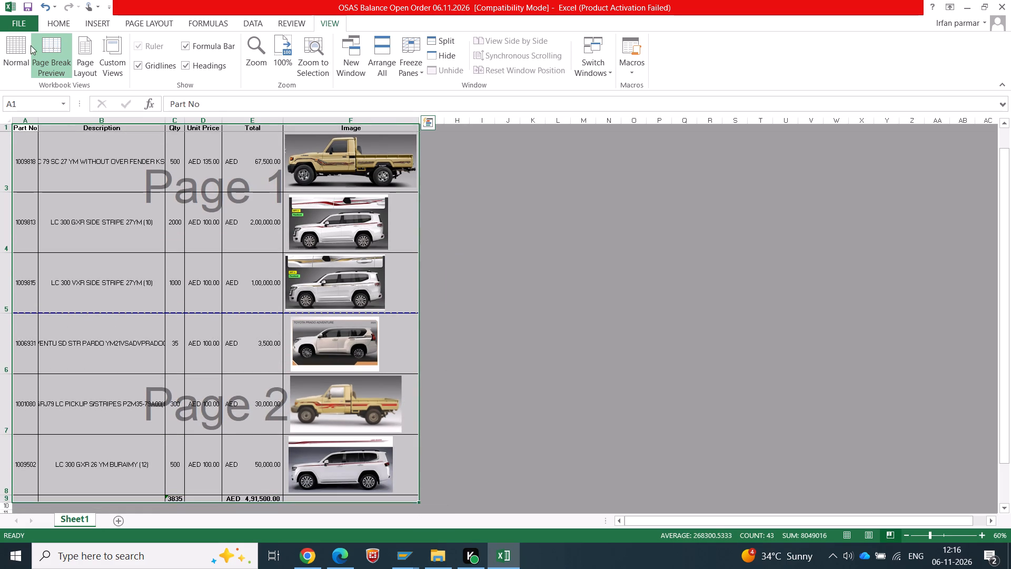
left_click(52, 24)
left_click(21, 22)
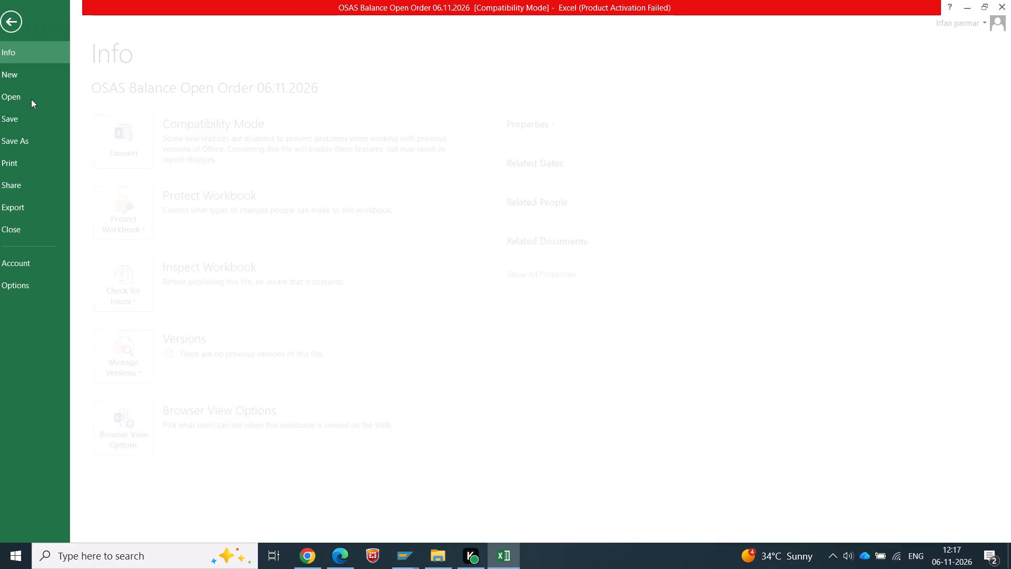
left_click(23, 142)
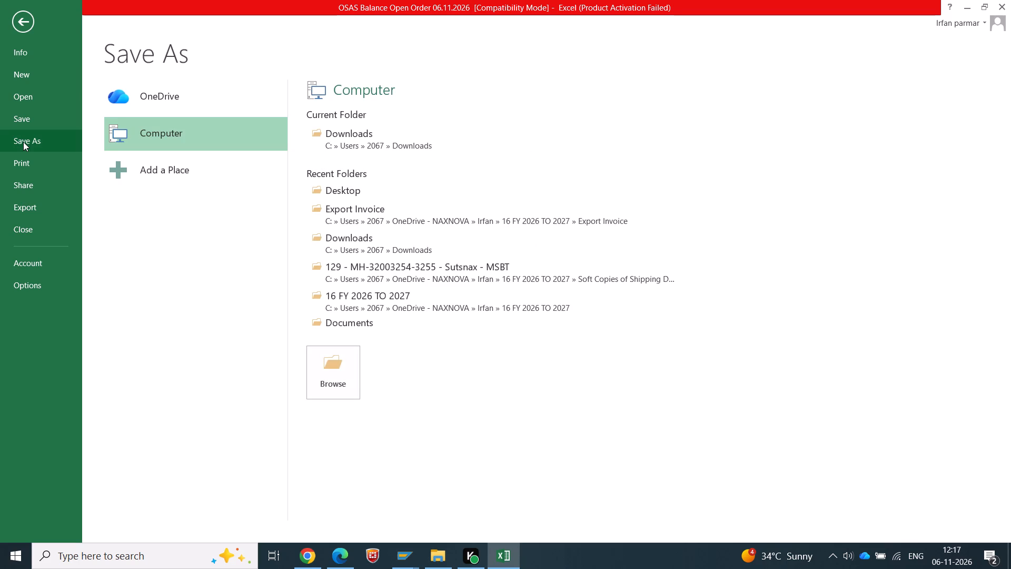
left_click(337, 368)
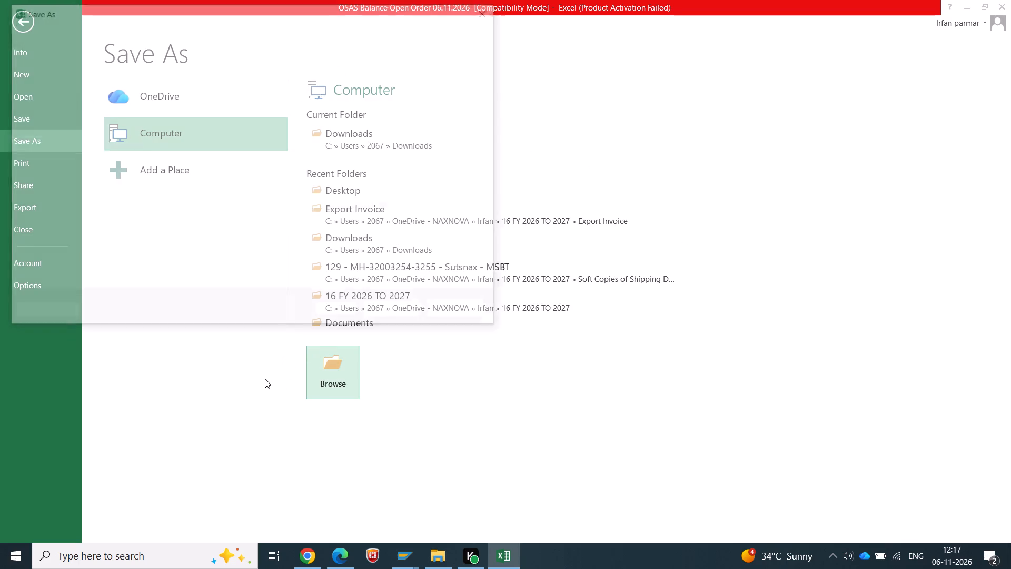
left_click(120, 235)
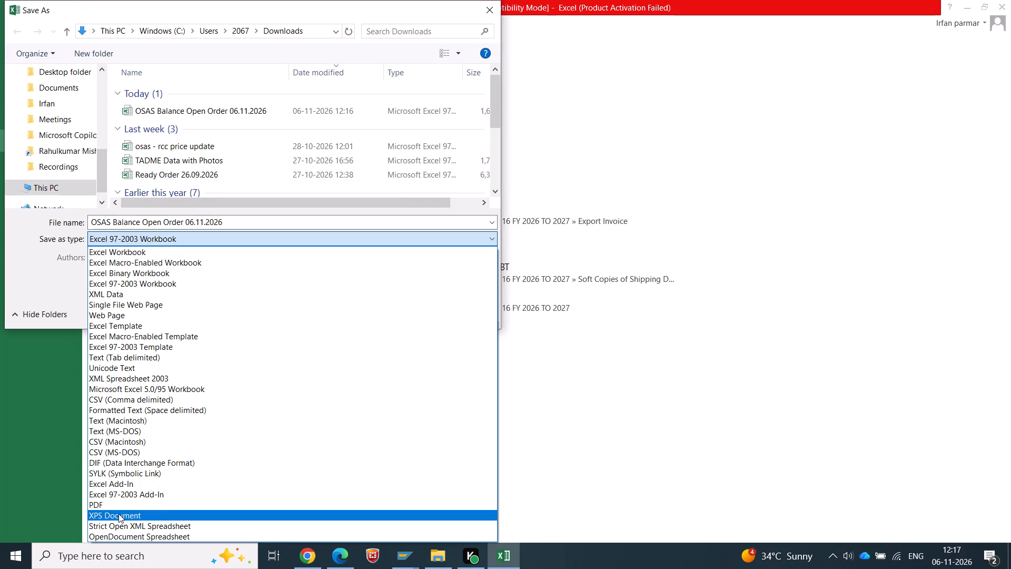
left_click(118, 510)
left_click(124, 242)
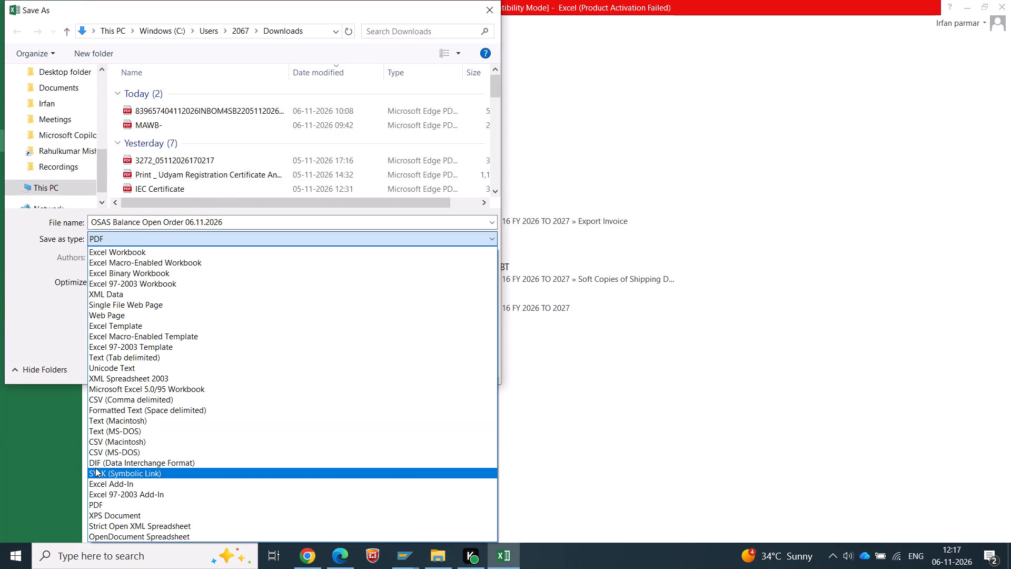
left_click(100, 506)
left_click(138, 332)
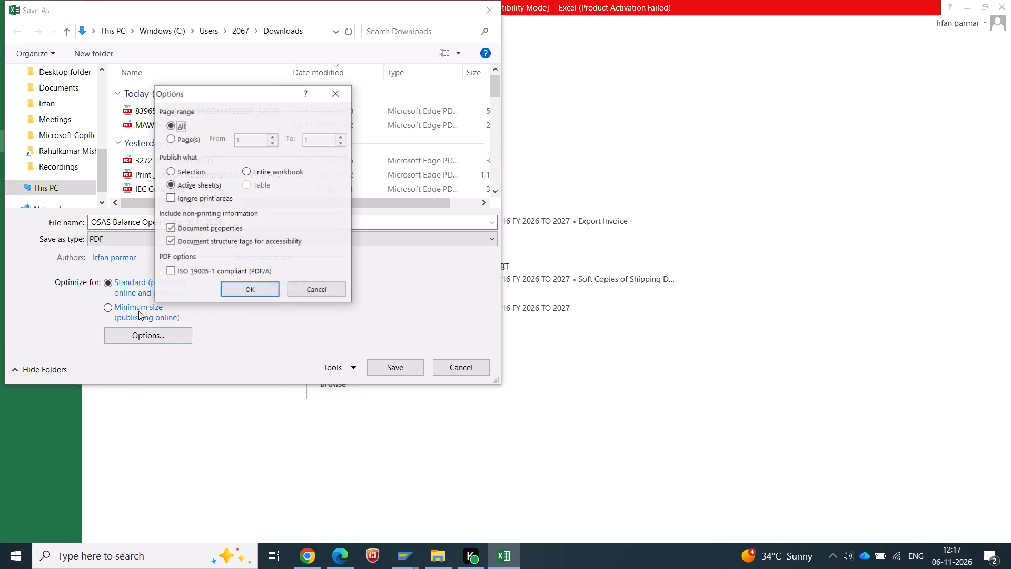
left_click(173, 171)
left_click(241, 283)
scroll(61, 123, "up", 20)
scroll(61, 123, "up", 5)
left_click(61, 113)
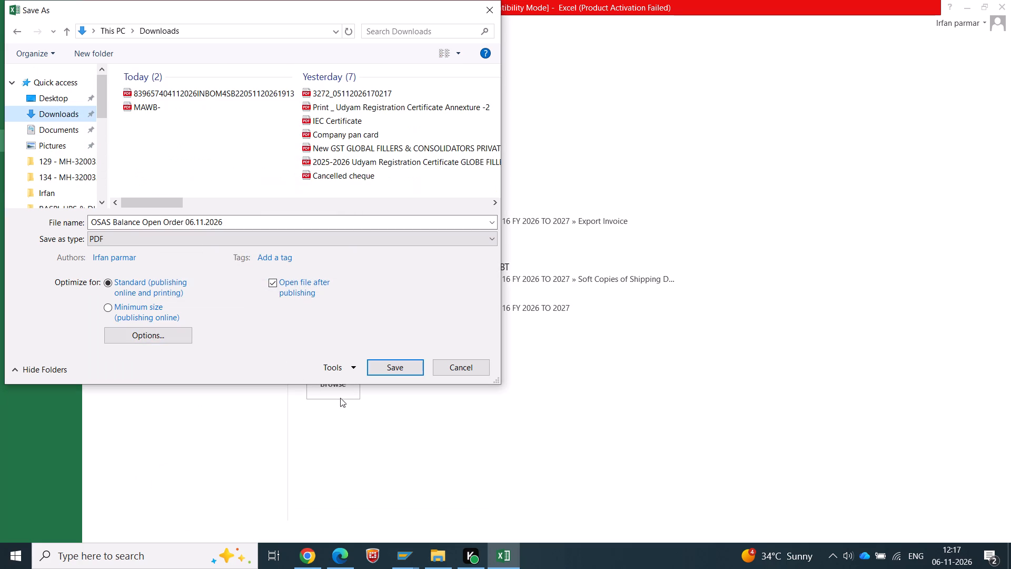
Publish the open order table as PDF OSAS Balance Open Order 06.11.2026 in Downloads, using standard optimization and opening it after publishing.
left_click(395, 370)
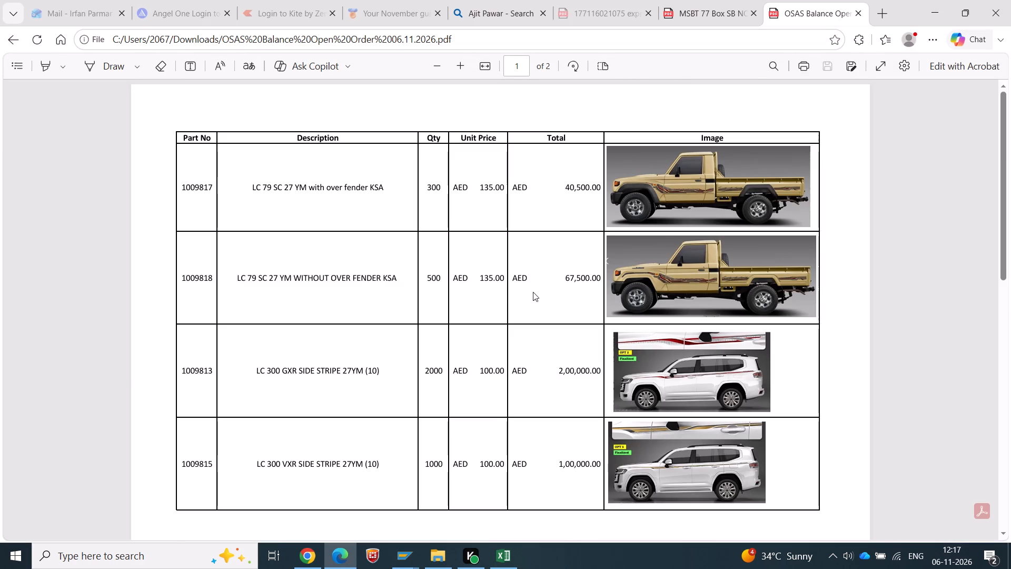
Check the layout of the published open order PDF across its pages, including the table rows and vehicle images, and close it.
scroll(527, 289, "down", 15)
scroll(522, 282, "up", 7)
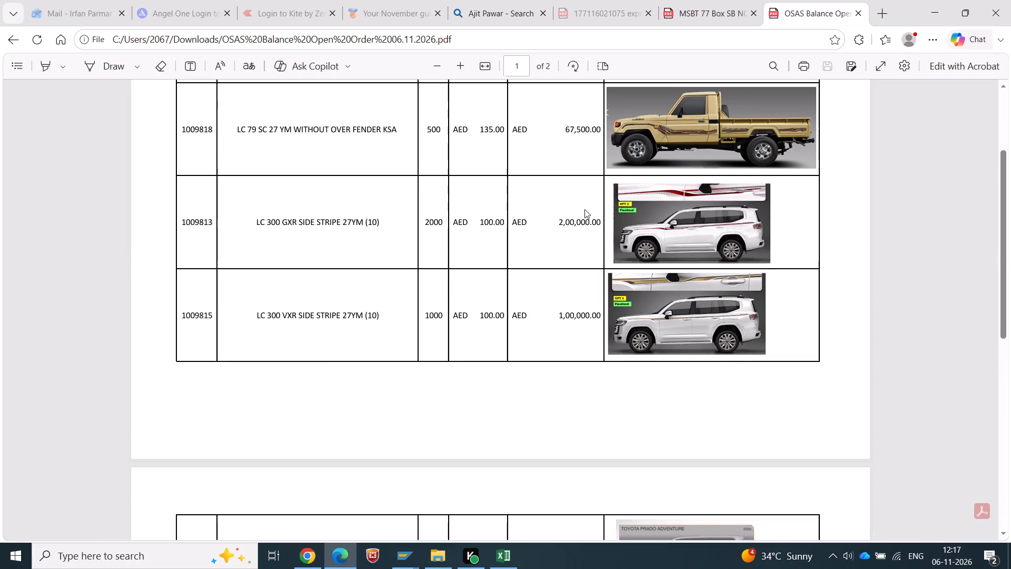
scroll(584, 209, "up", 5)
left_click(857, 10)
left_click(858, 13)
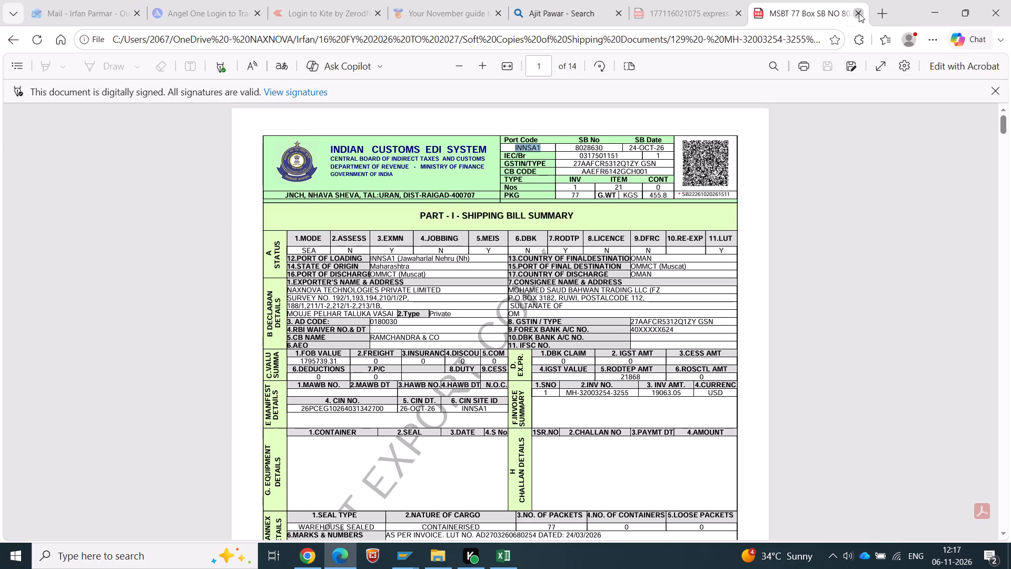